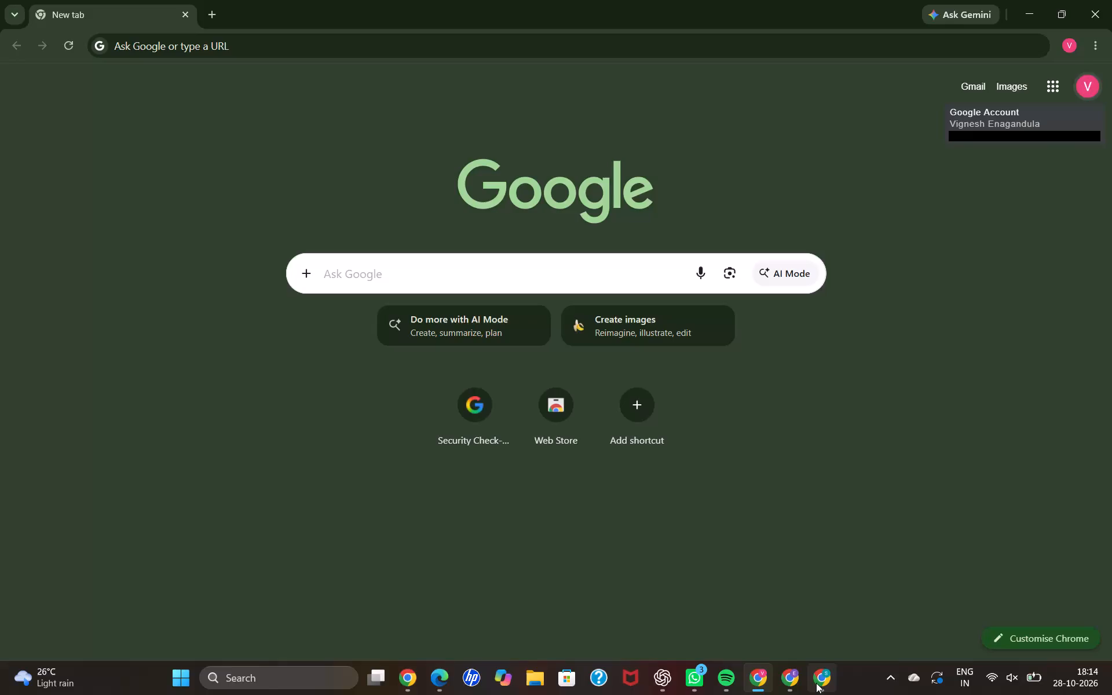
Clear the desktop by closing Spotify and the extra Chrome windows and minimising the remaining Chrome window.
{"action": "left_click", "coordinate": [883, 543]}
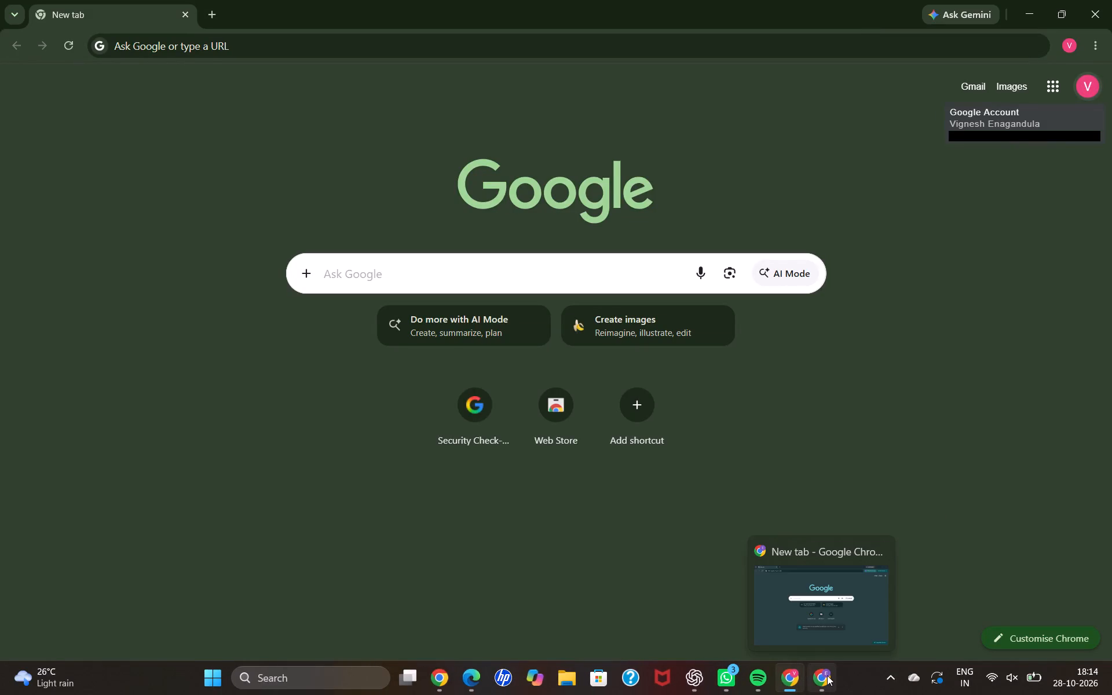
{"action": "left_click", "coordinate": [877, 555]}
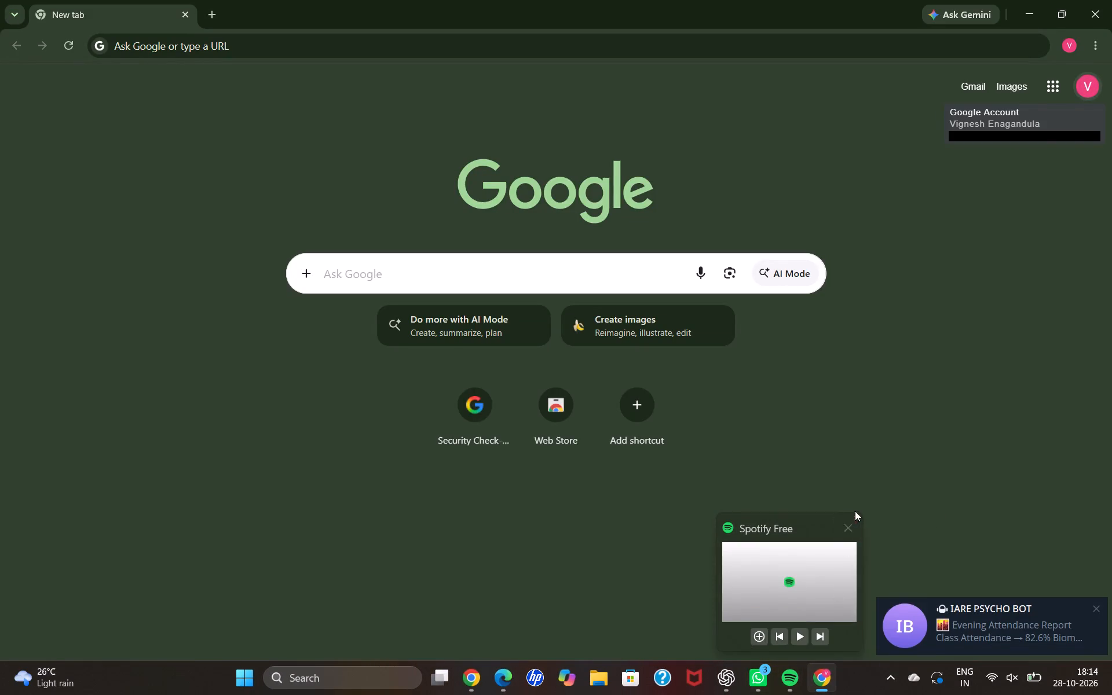
{"action": "left_click", "coordinate": [843, 518]}
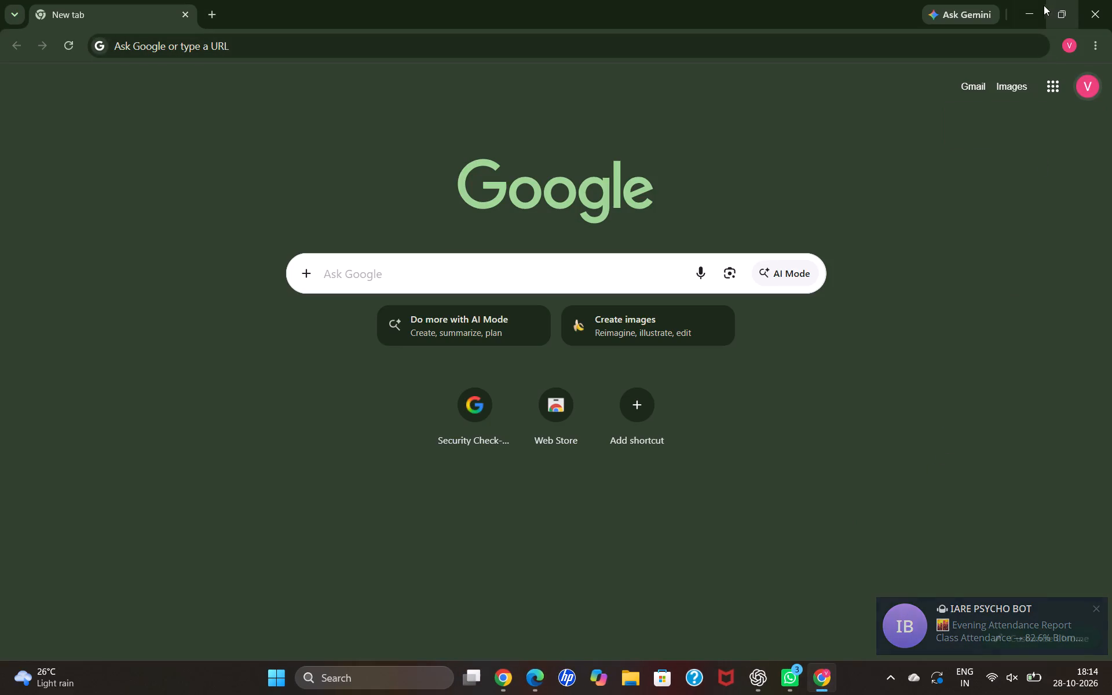
{"action": "left_click", "coordinate": [1025, 13]}
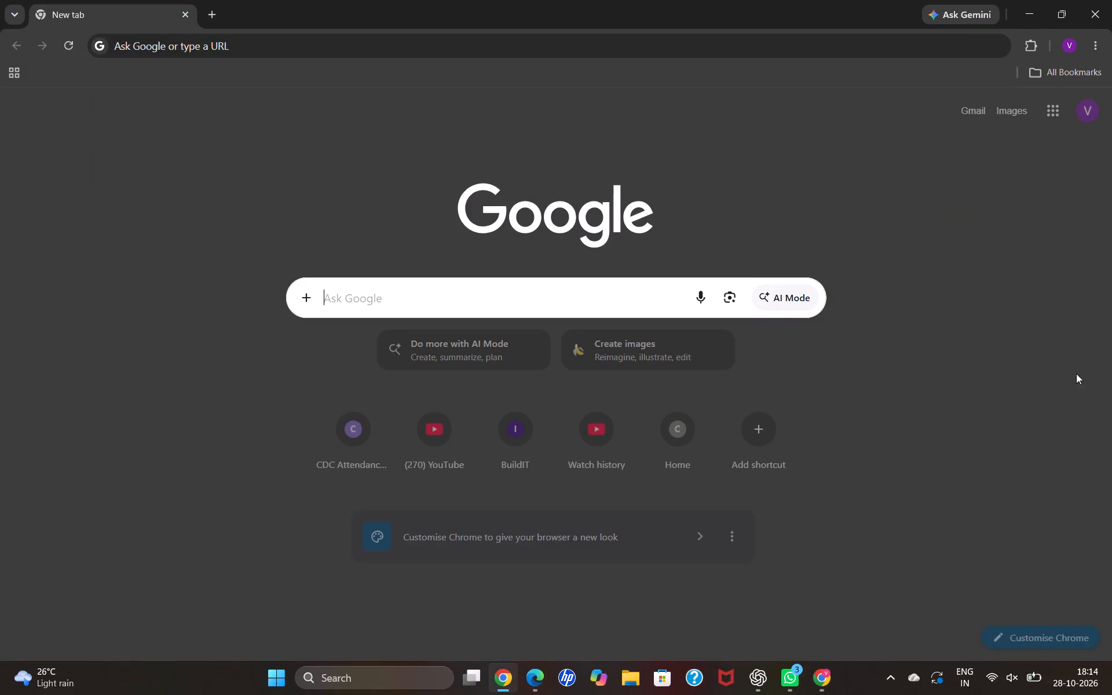
{"action": "left_click", "coordinate": [1086, 5]}
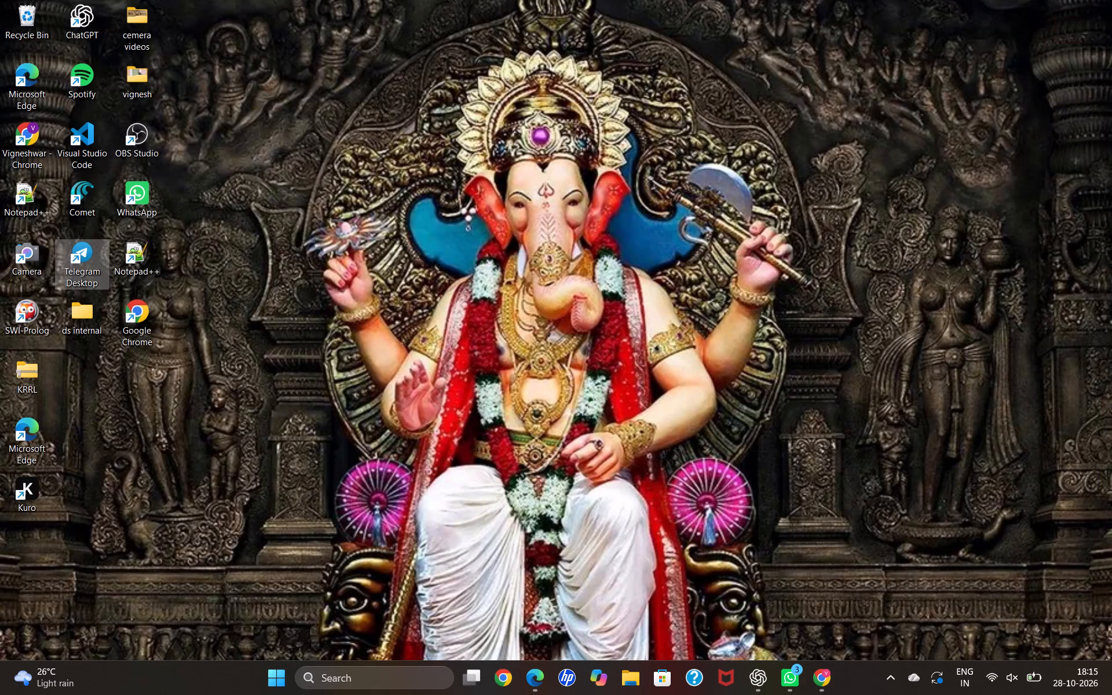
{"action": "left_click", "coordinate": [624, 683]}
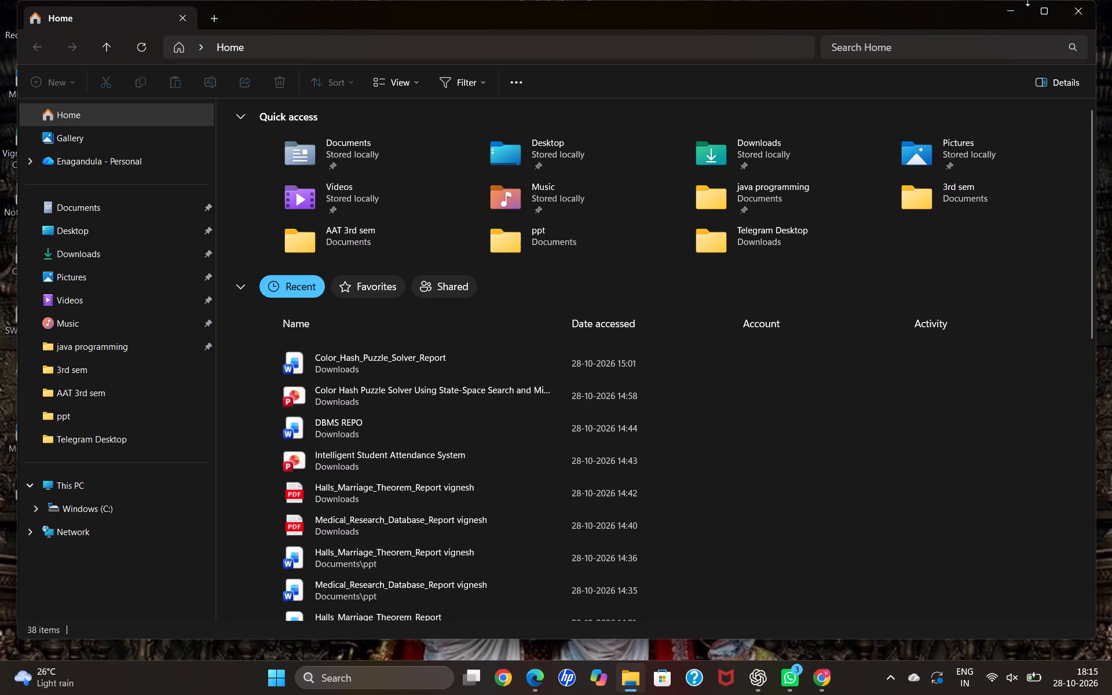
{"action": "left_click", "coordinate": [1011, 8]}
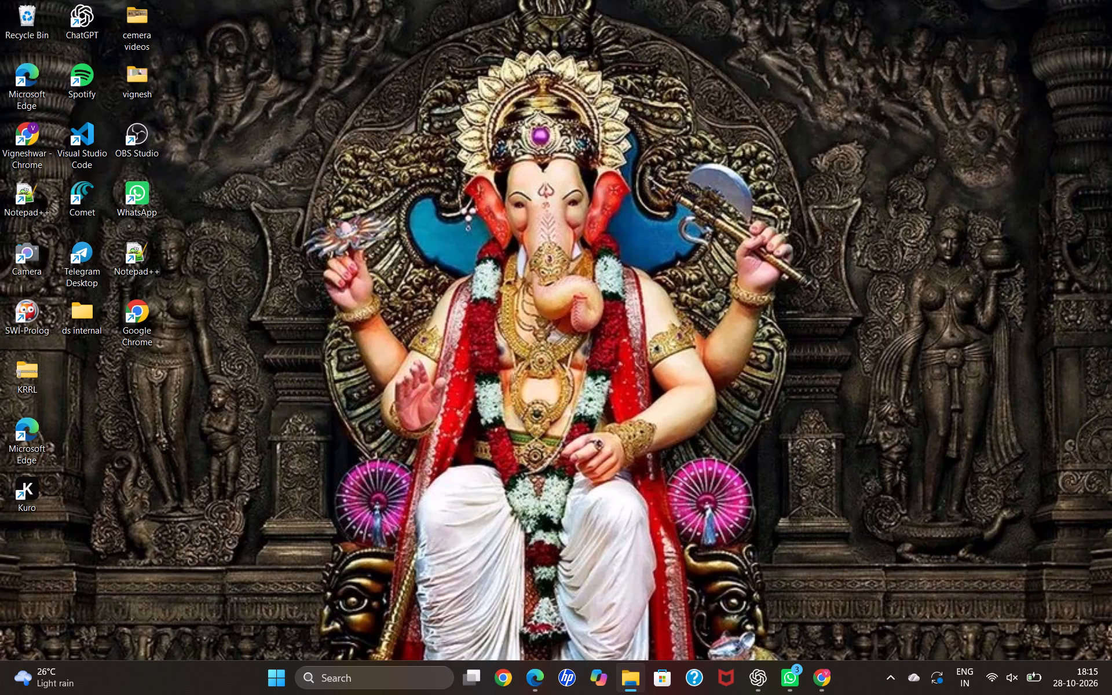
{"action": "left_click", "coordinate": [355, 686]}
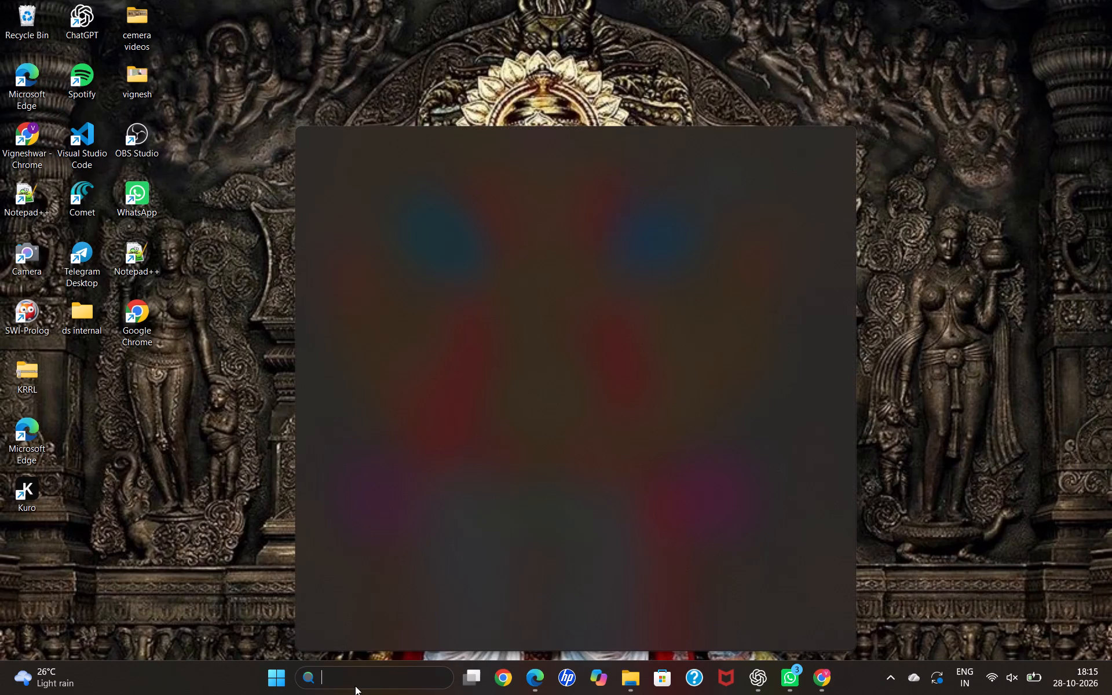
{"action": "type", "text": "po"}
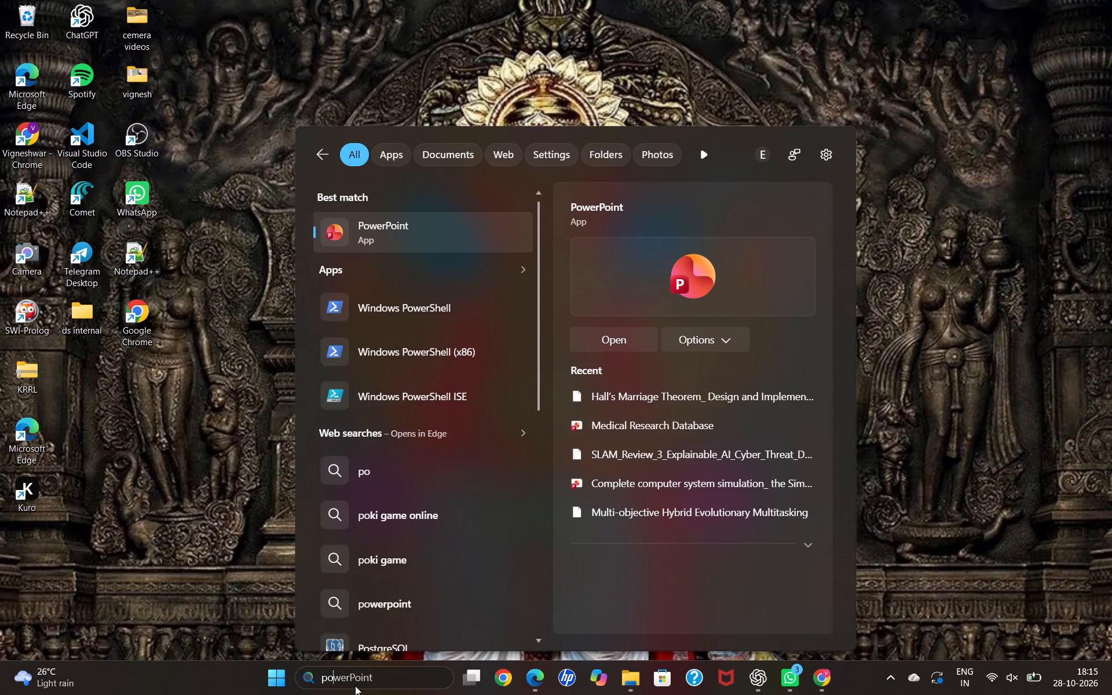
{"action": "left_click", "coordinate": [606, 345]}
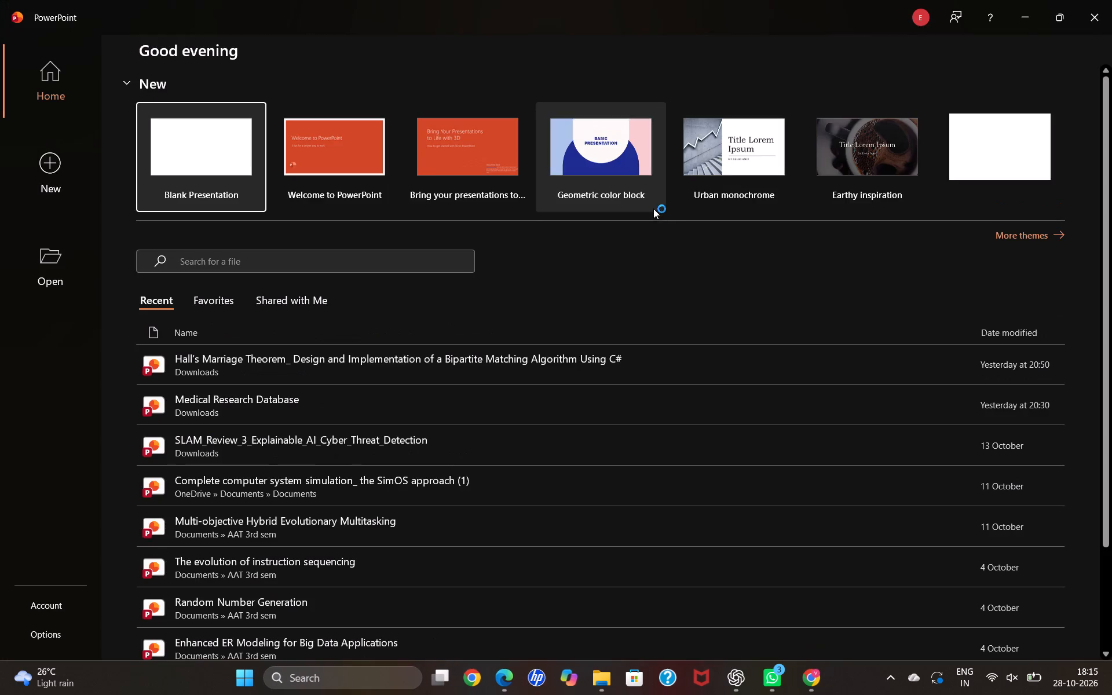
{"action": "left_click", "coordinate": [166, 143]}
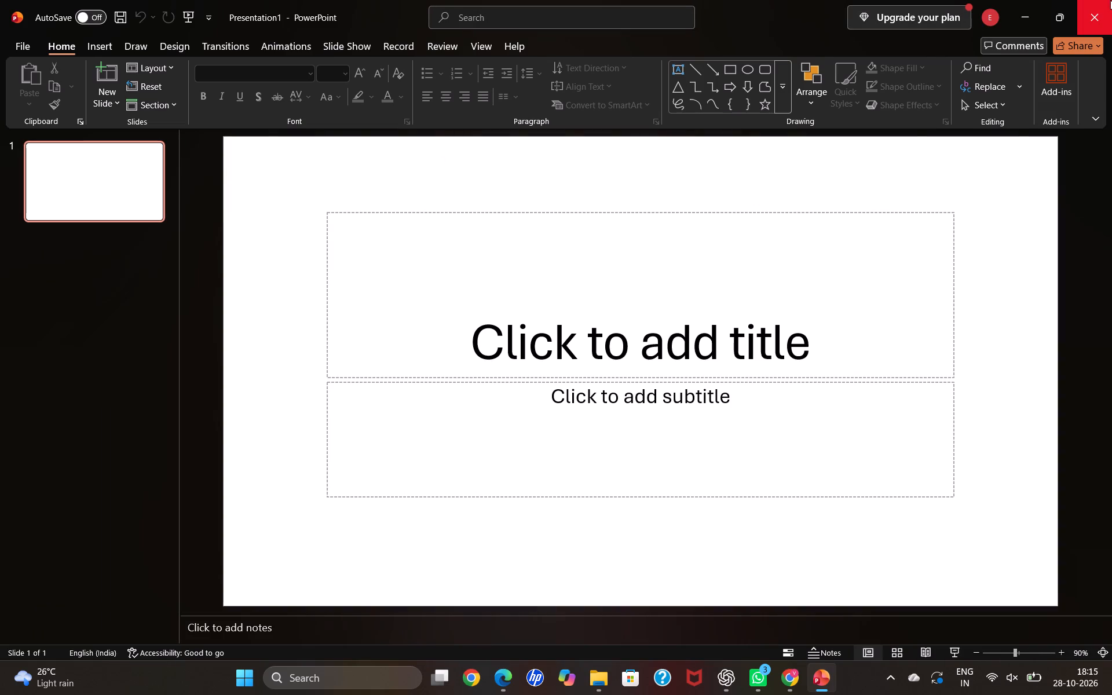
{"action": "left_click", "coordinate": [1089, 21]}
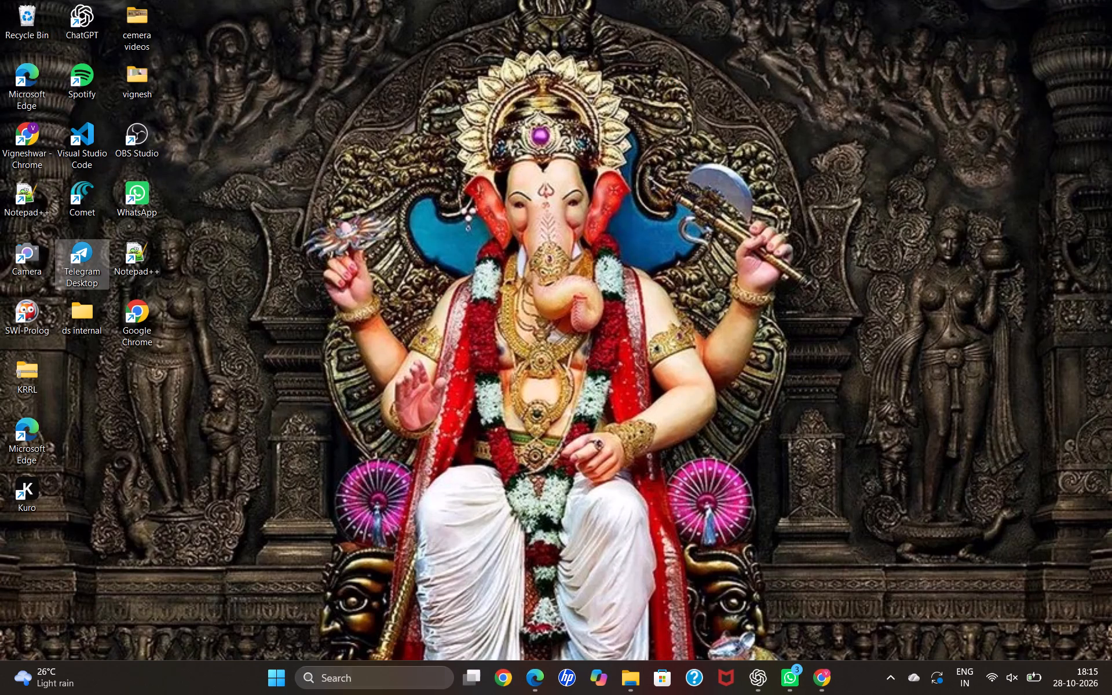
Launch PowerPoint and bring up its list of recent presentations to open.
{"action": "left_click", "coordinate": [407, 679]}
{"action": "left_click", "coordinate": [376, 200]}
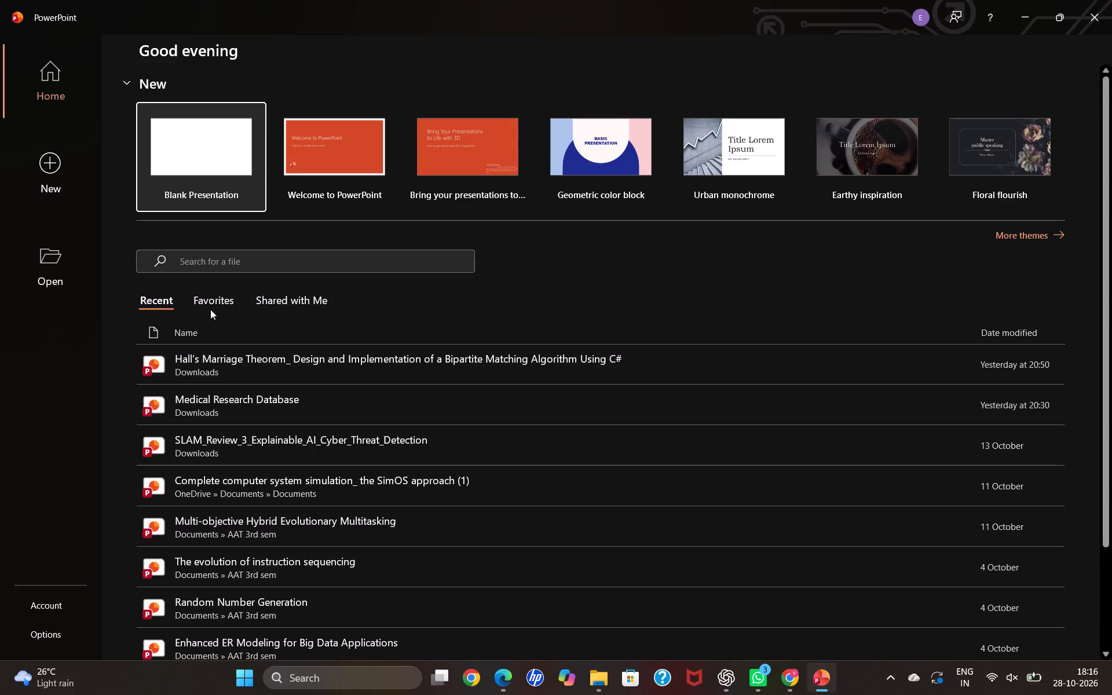
{"action": "left_click", "coordinate": [66, 260]}
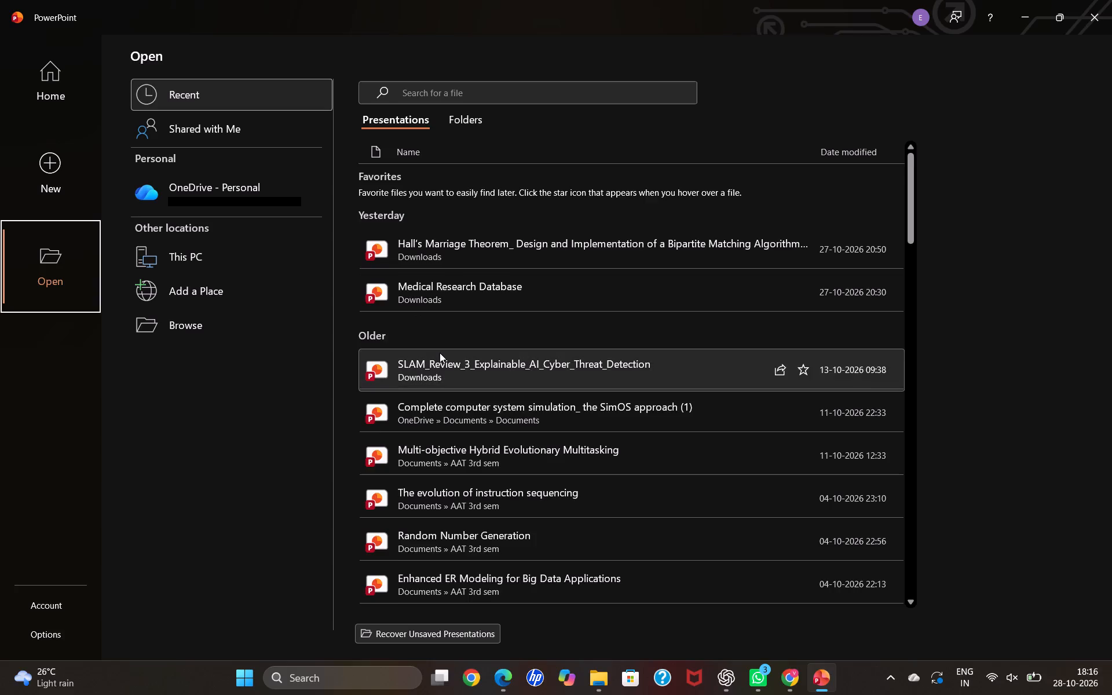
{"action": "scroll", "coordinate": [440, 353], "scroll_direction": "up", "scroll_amount": 2}
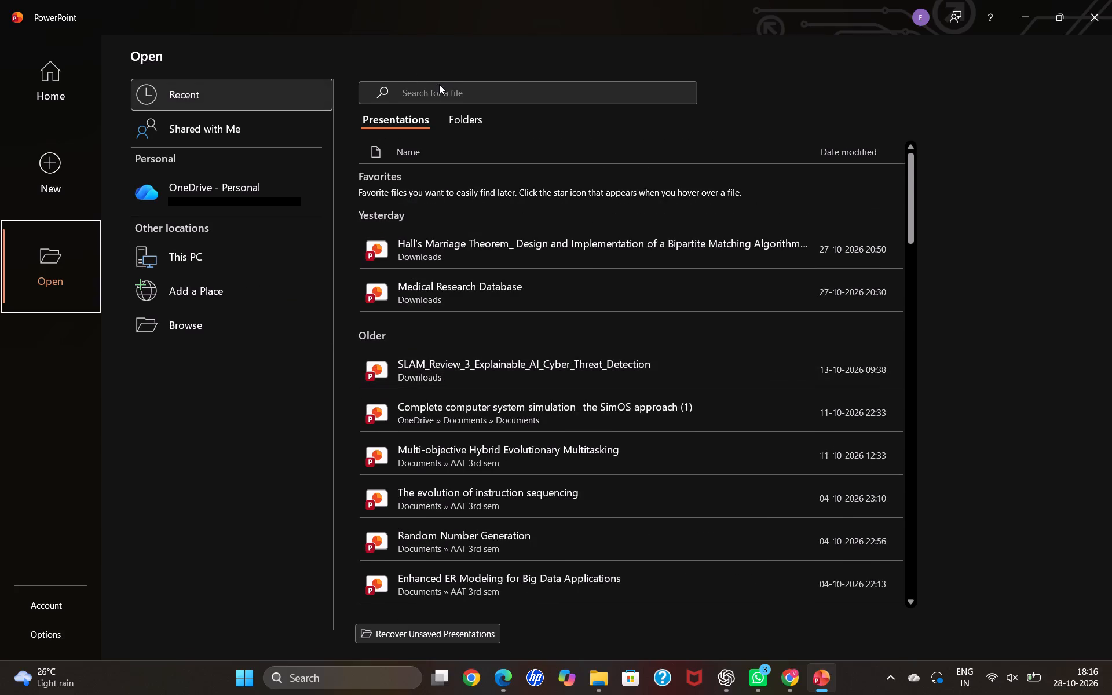
{"action": "left_click", "coordinate": [439, 84]}
{"action": "left_click", "coordinate": [439, 84]}
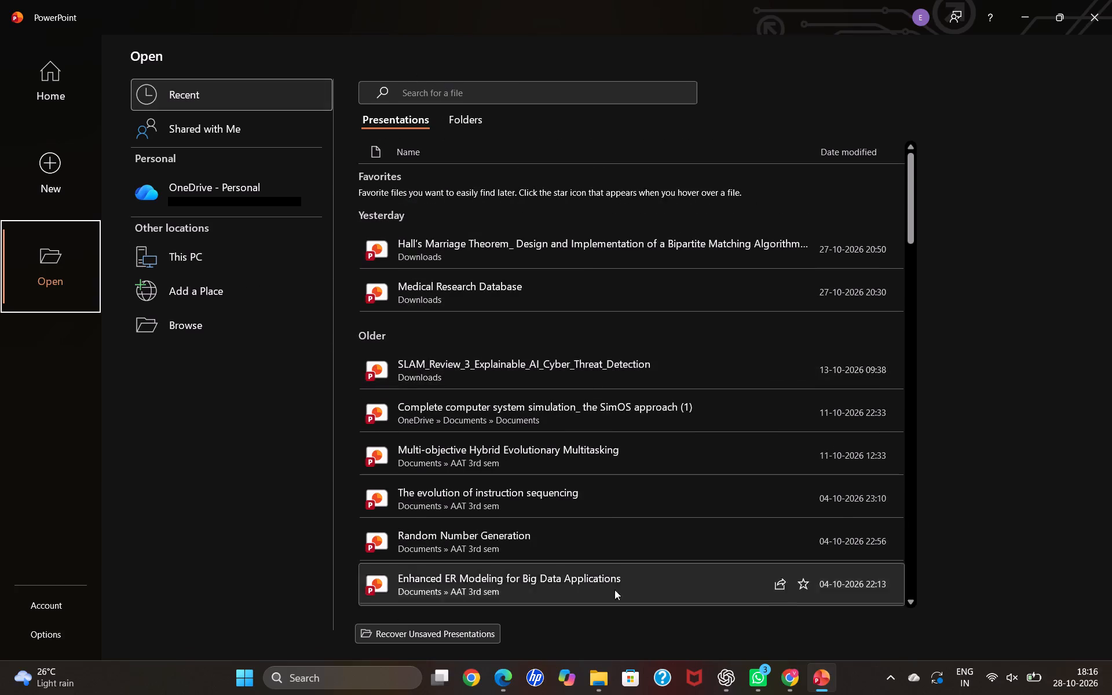
Switch to File Explorer and look through the Downloads, Desktop, Documents and Pictures folders, then return to PowerPoint.
{"action": "left_click", "coordinate": [595, 671]}
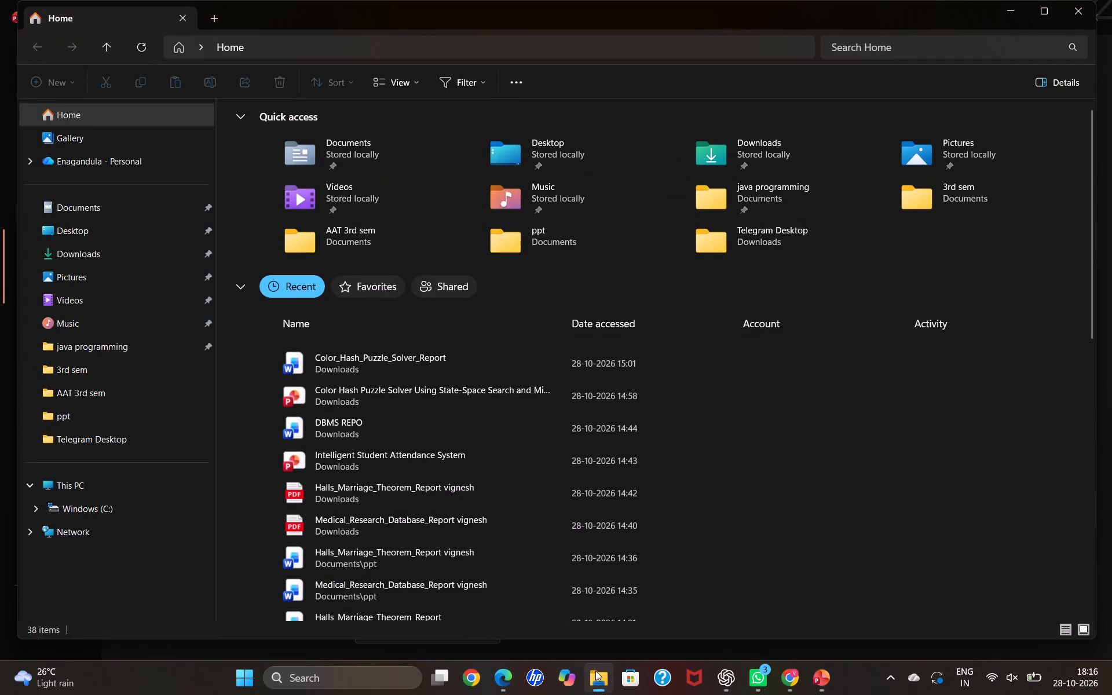
{"action": "left_click", "coordinate": [63, 258]}
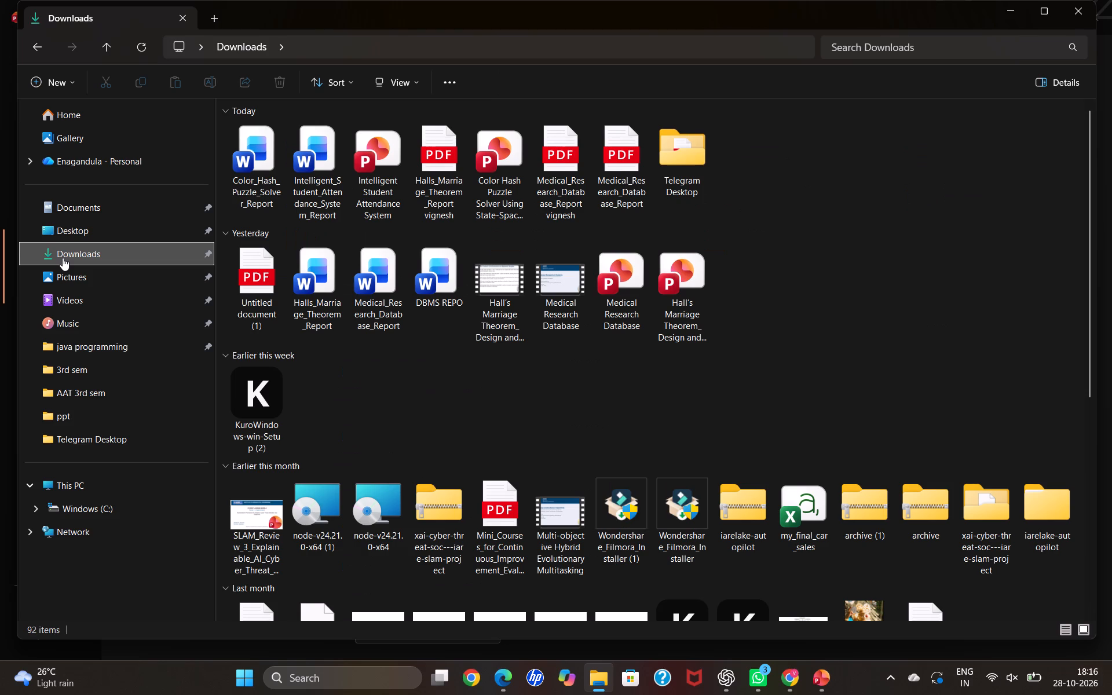
{"action": "left_click", "coordinate": [79, 235]}
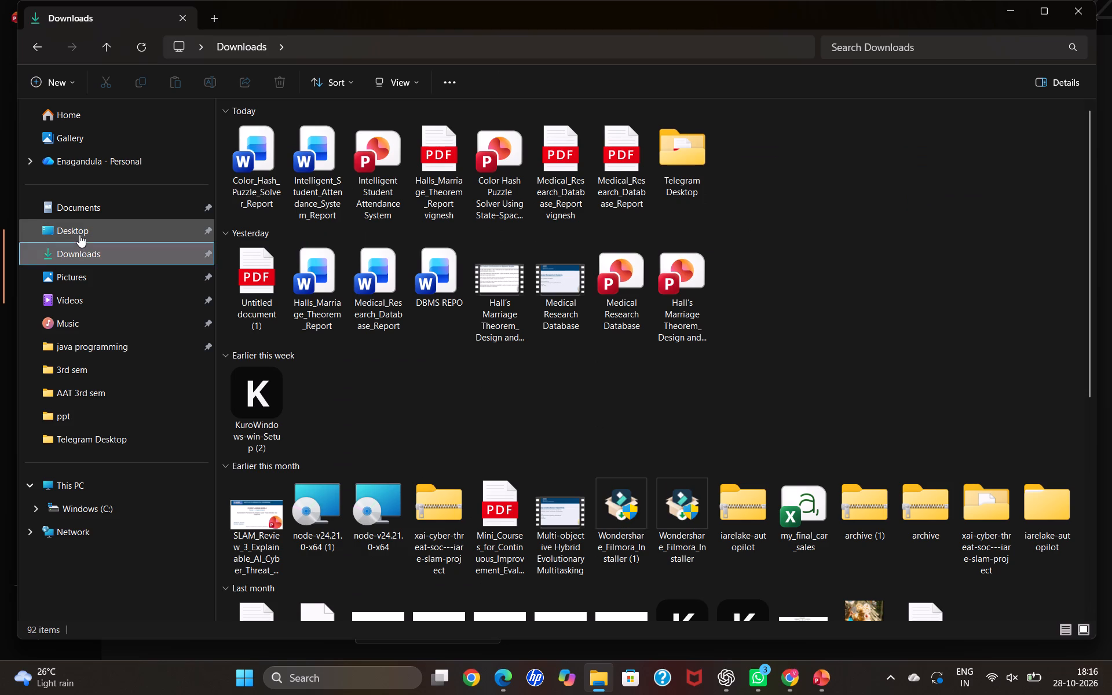
{"action": "left_click", "coordinate": [99, 210]}
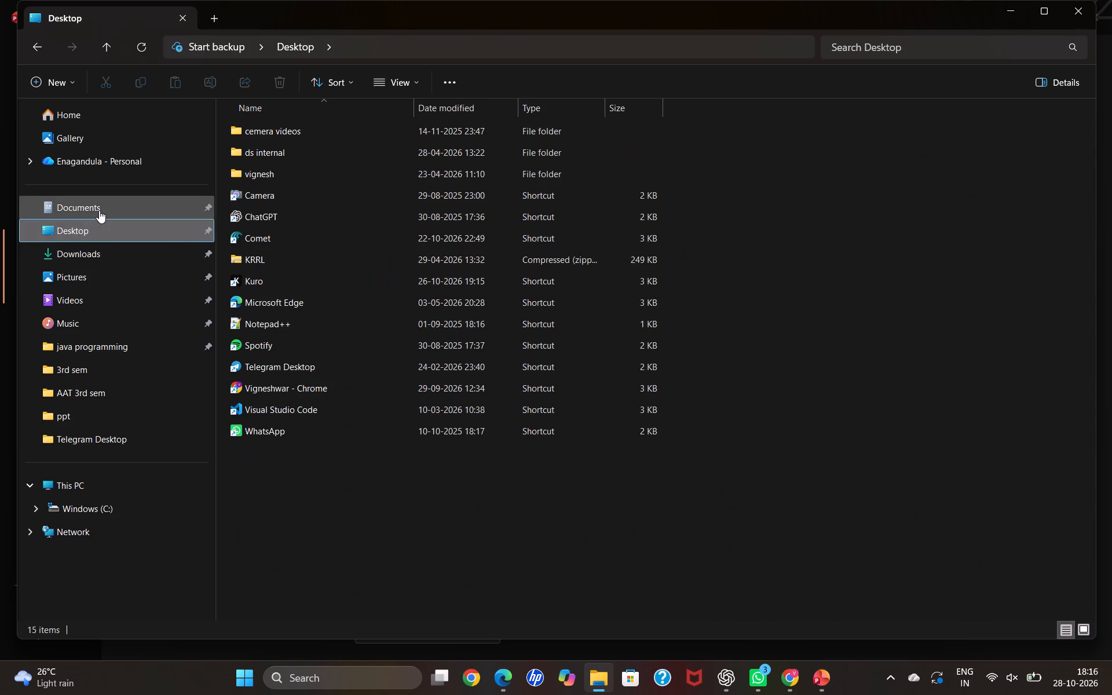
{"action": "left_click", "coordinate": [90, 266]}
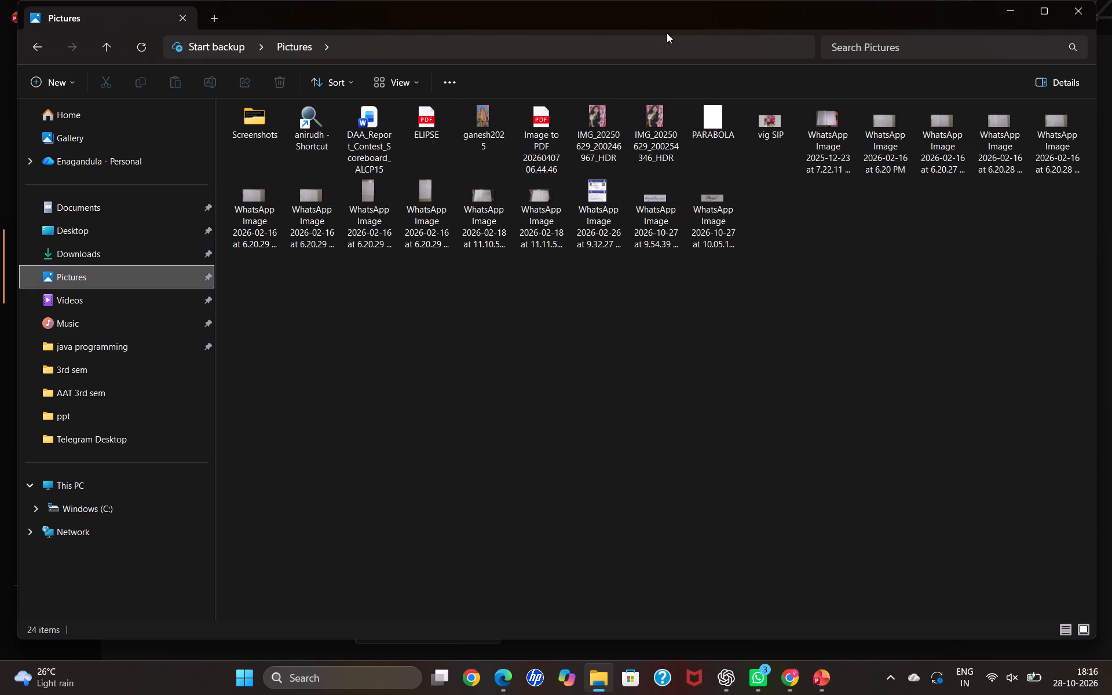
{"action": "left_click", "coordinate": [1016, 8]}
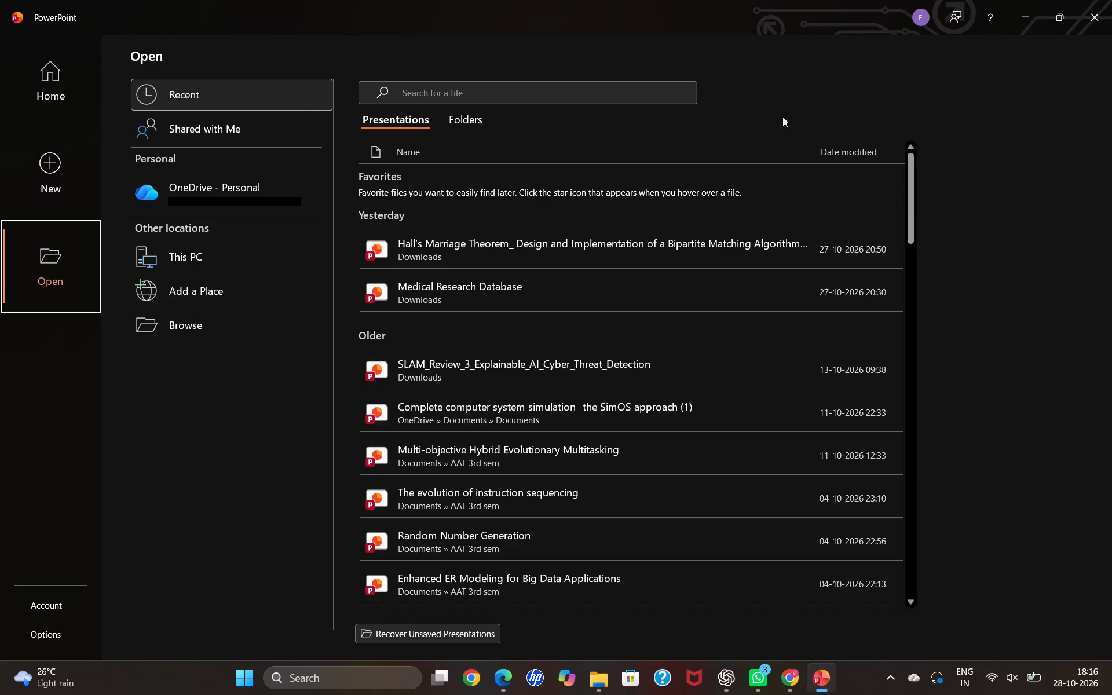
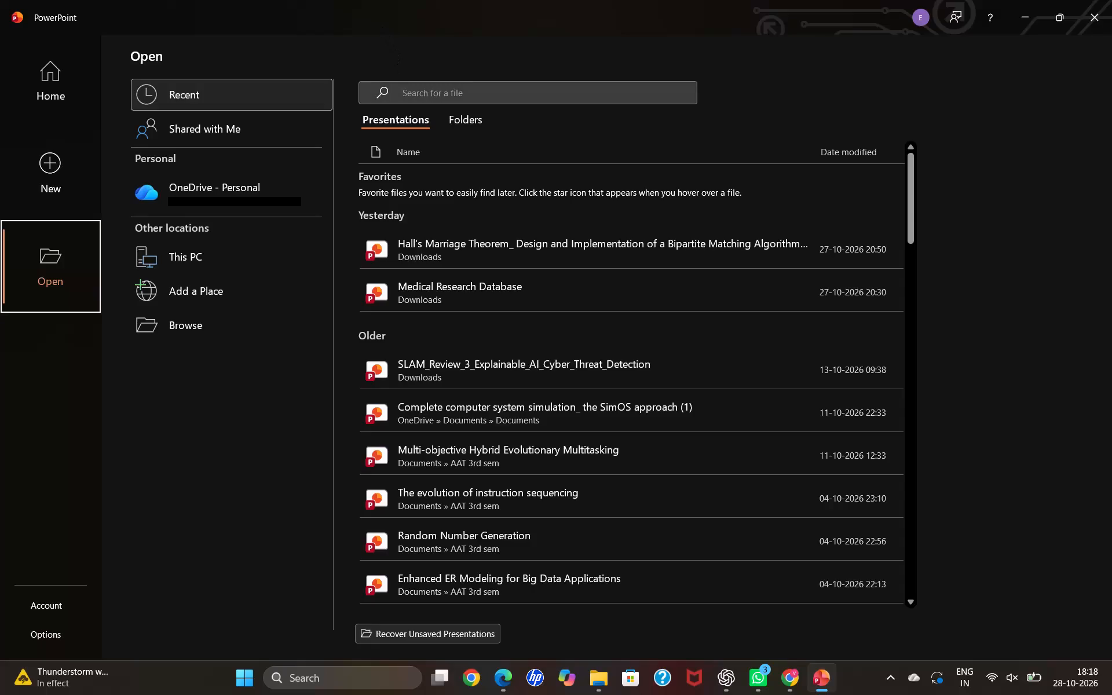
Search the recent presentations for "intell", then clear the search.
{"action": "left_click", "coordinate": [407, 90]}
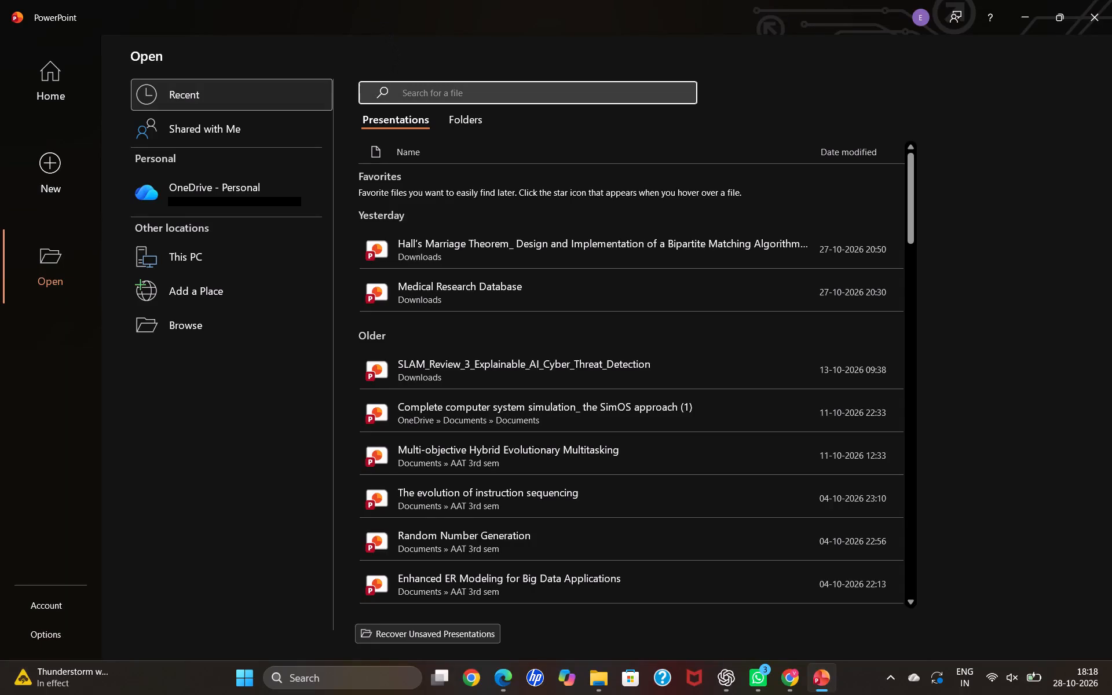
{"action": "type", "text": "in"}
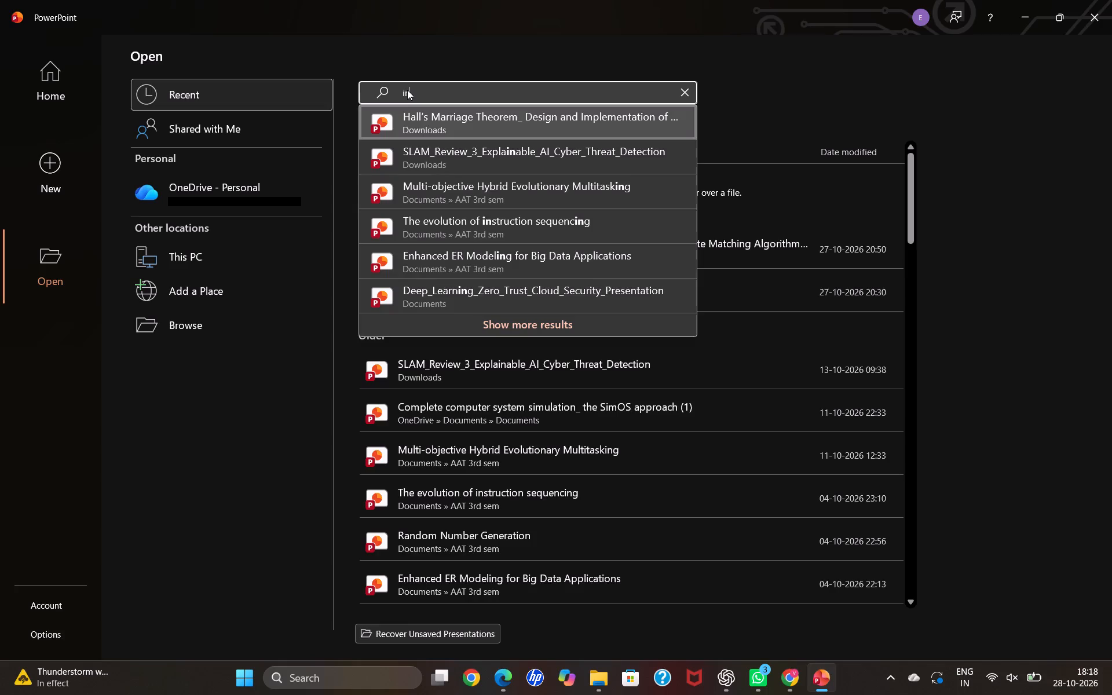
{"action": "type", "text": "te"}
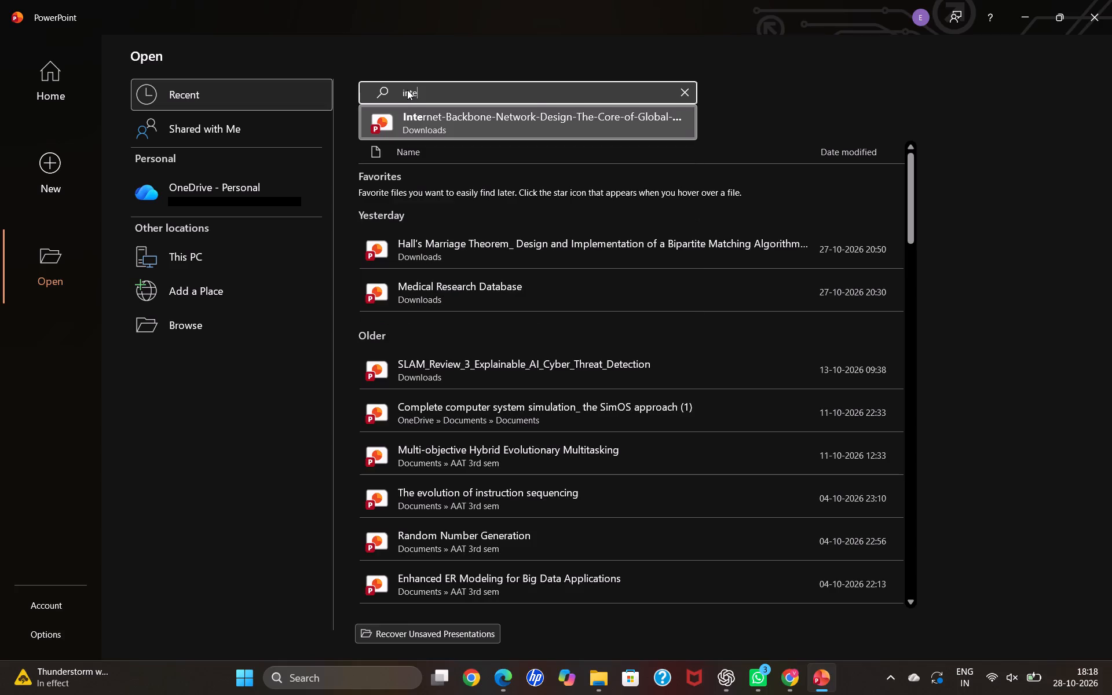
{"action": "type", "text": "ll"}
{"action": "key", "text": "BackSpace"}
{"action": "key", "text": "BackSpace"}
{"action": "key", "text": "BackSpace"}
{"action": "key", "text": "BackSpace"}
{"action": "key", "text": "BackSpace"}
{"action": "key", "text": "BackSpace"}
{"action": "key", "text": "BackSpace"}
{"action": "key", "text": "BackSpace"}
{"action": "key", "text": "BackSpace"}
{"action": "key", "text": "BackSpace"}
{"action": "key", "text": "BackSpace"}
{"action": "key", "text": "BackSpace"}
{"action": "key", "text": "BackSpace"}
{"action": "key", "text": "BackSpace"}
{"action": "key", "text": "BackSpace"}
{"action": "key", "text": "BackSpace"}
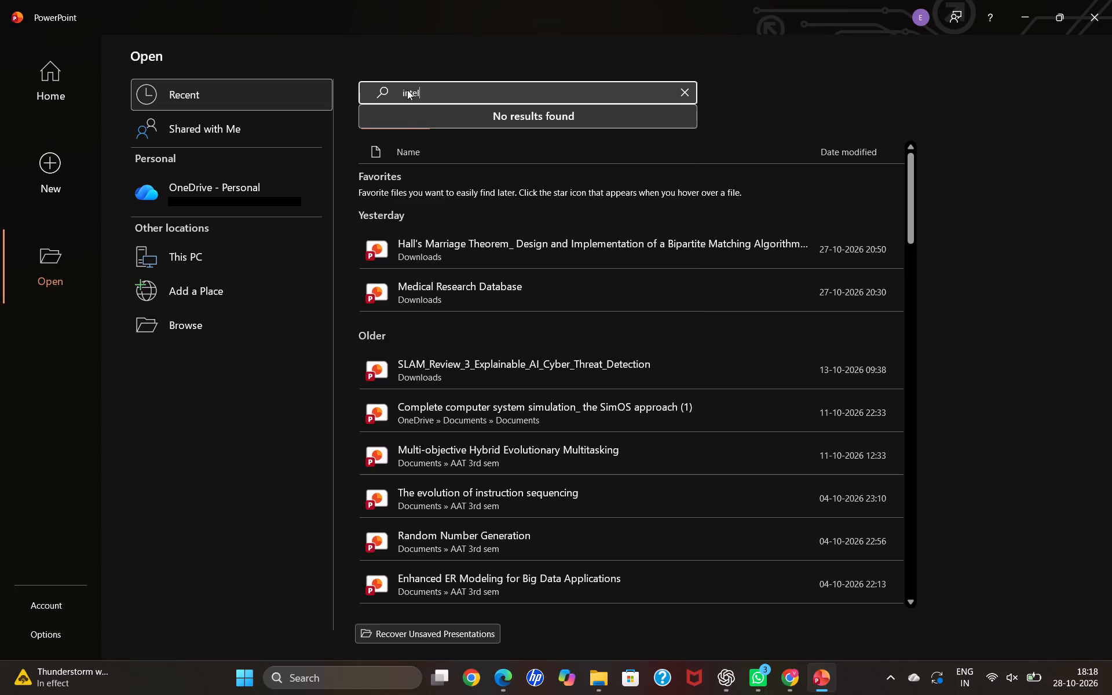
Look through the recent, shared and favourite presentations on the Home page.
{"action": "left_click", "coordinate": [57, 76]}
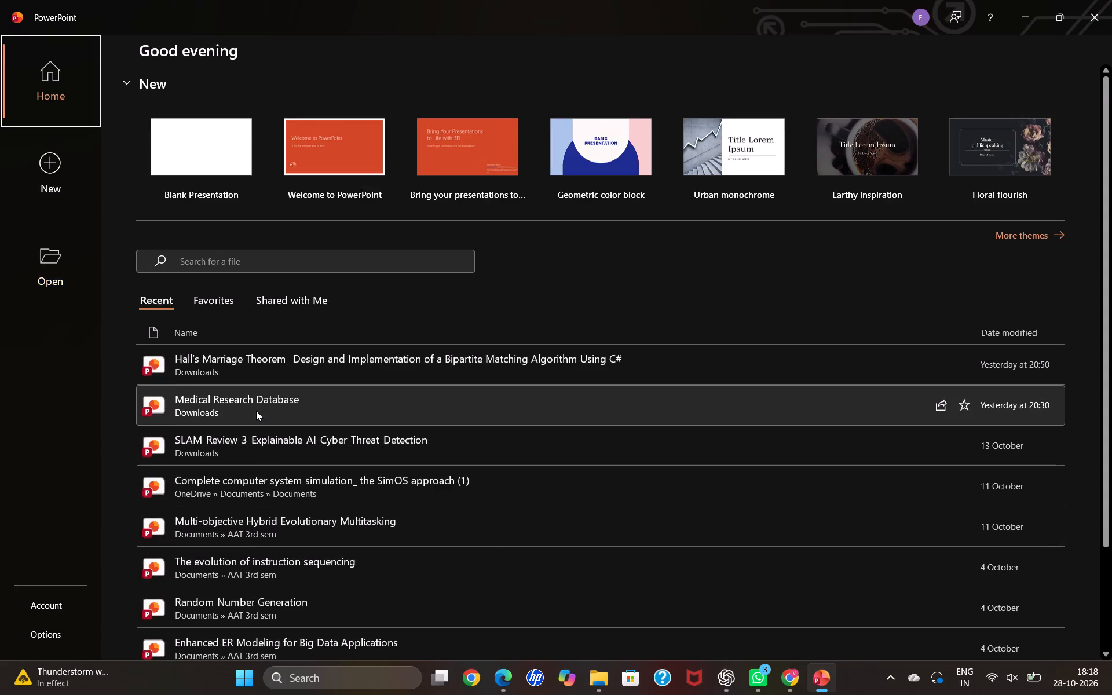
{"action": "scroll", "coordinate": [256, 411], "scroll_direction": "down", "scroll_amount": 2}
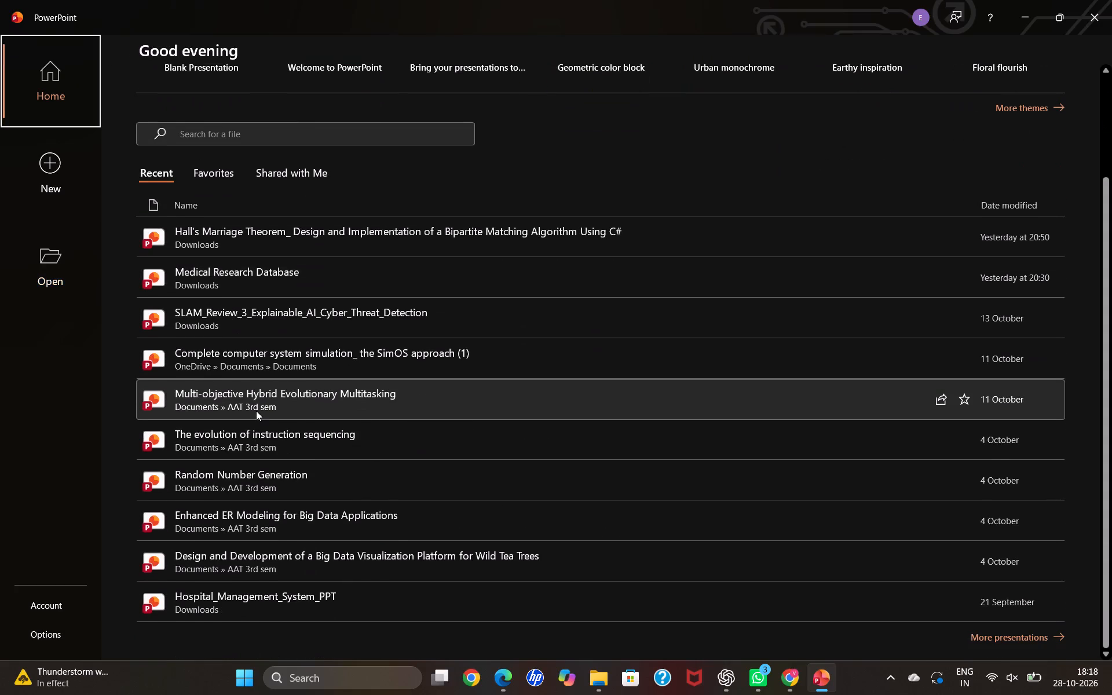
{"action": "scroll", "coordinate": [256, 411], "scroll_direction": "down", "scroll_amount": 1}
{"action": "left_click", "coordinate": [281, 180]}
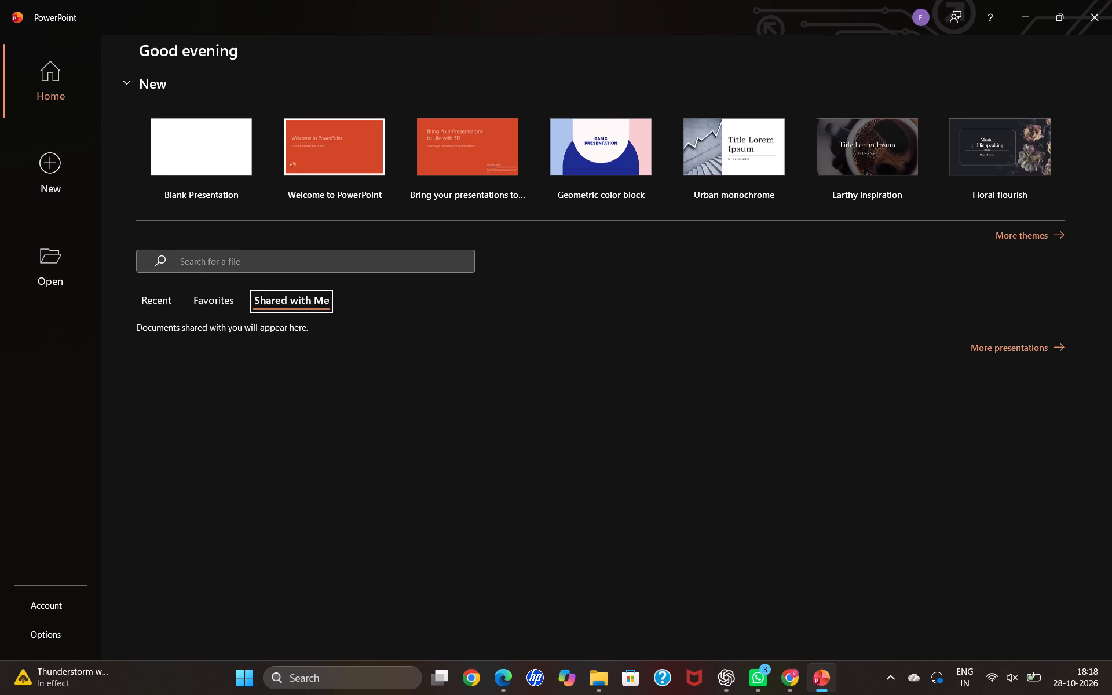
{"action": "left_click", "coordinate": [205, 297]}
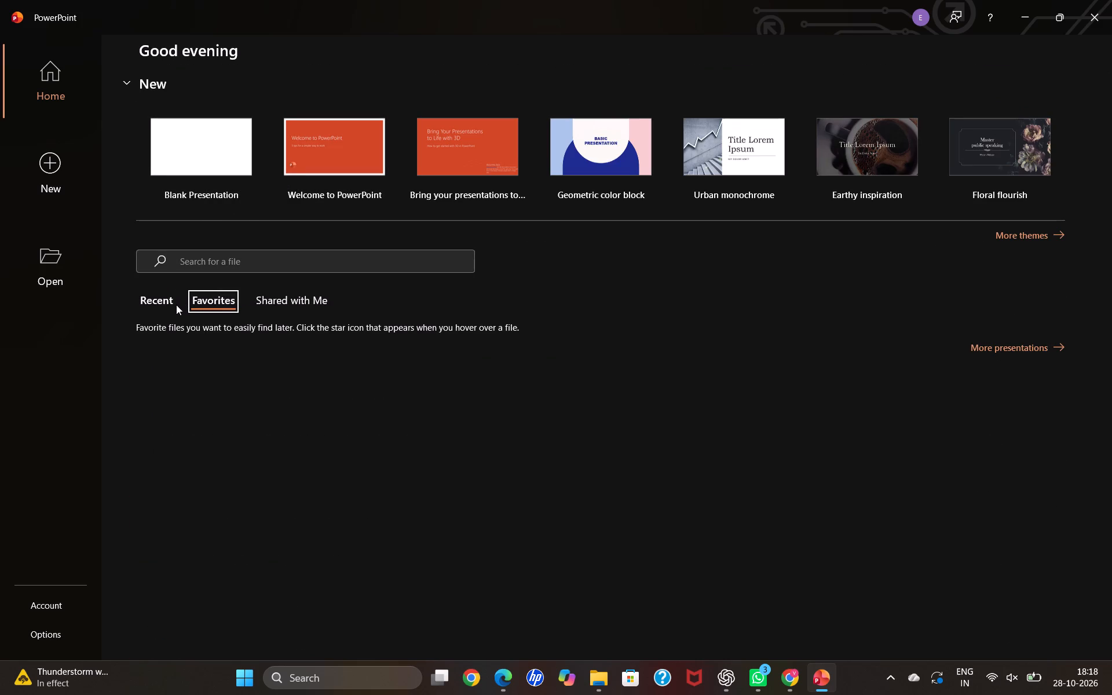
{"action": "left_click", "coordinate": [172, 307]}
Create a new blank presentation.
{"action": "left_click", "coordinate": [48, 154]}
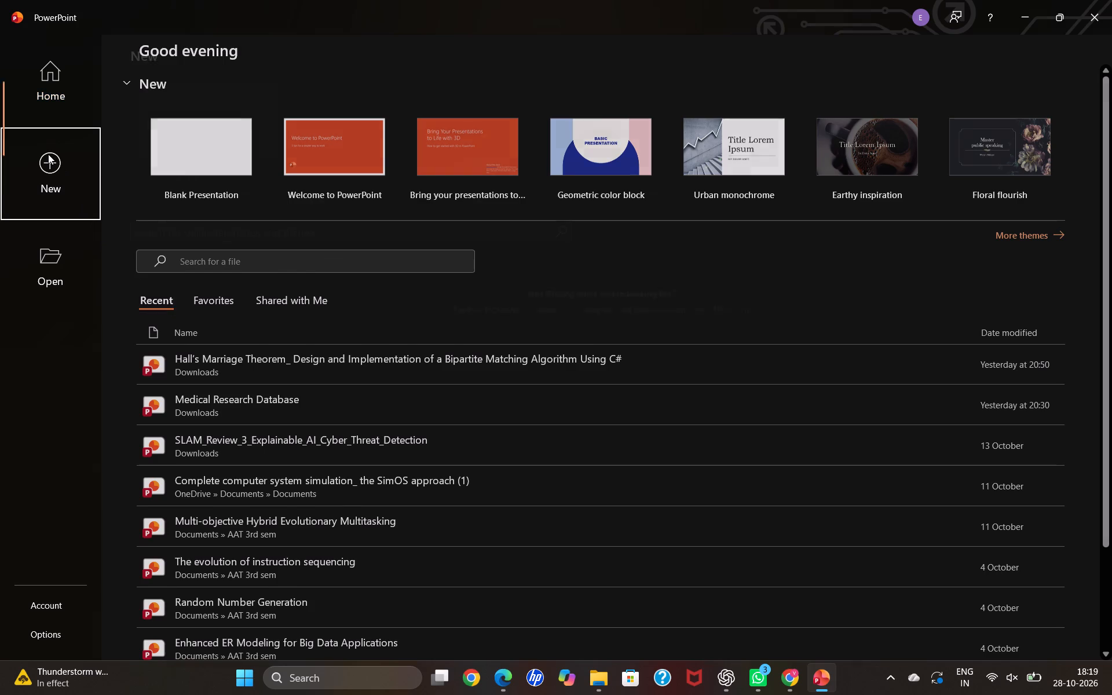
{"action": "left_click", "coordinate": [157, 153]}
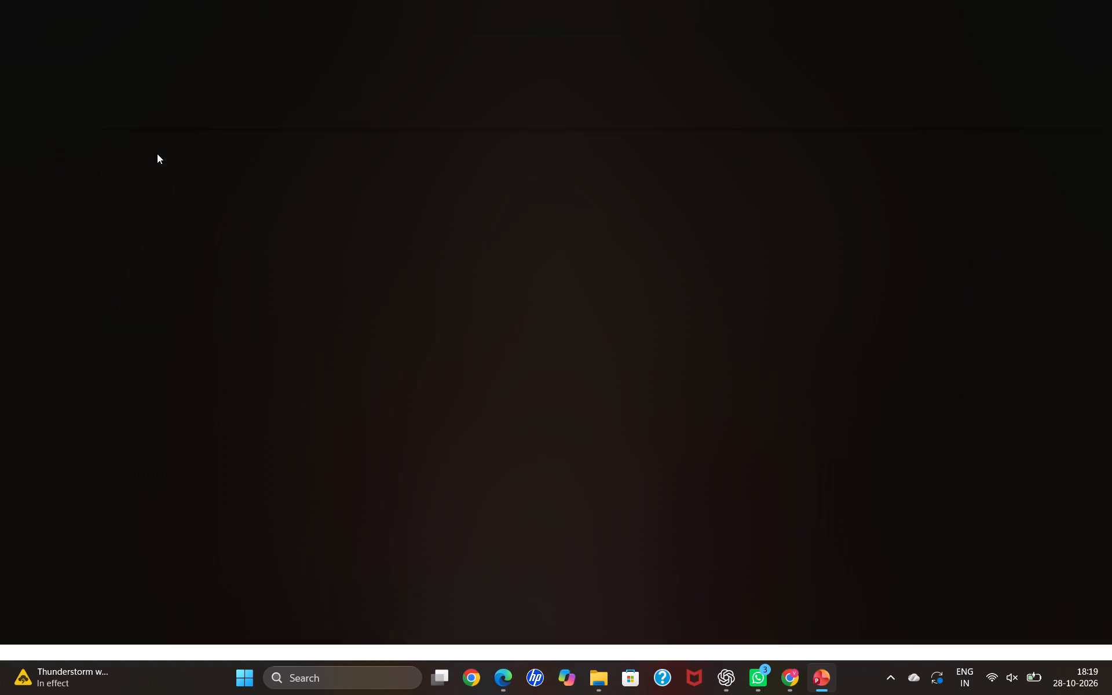
Look through the OneDrive Documents folder and this PC's Documents folder for the presentation to open.
{"action": "left_click", "coordinate": [22, 46]}
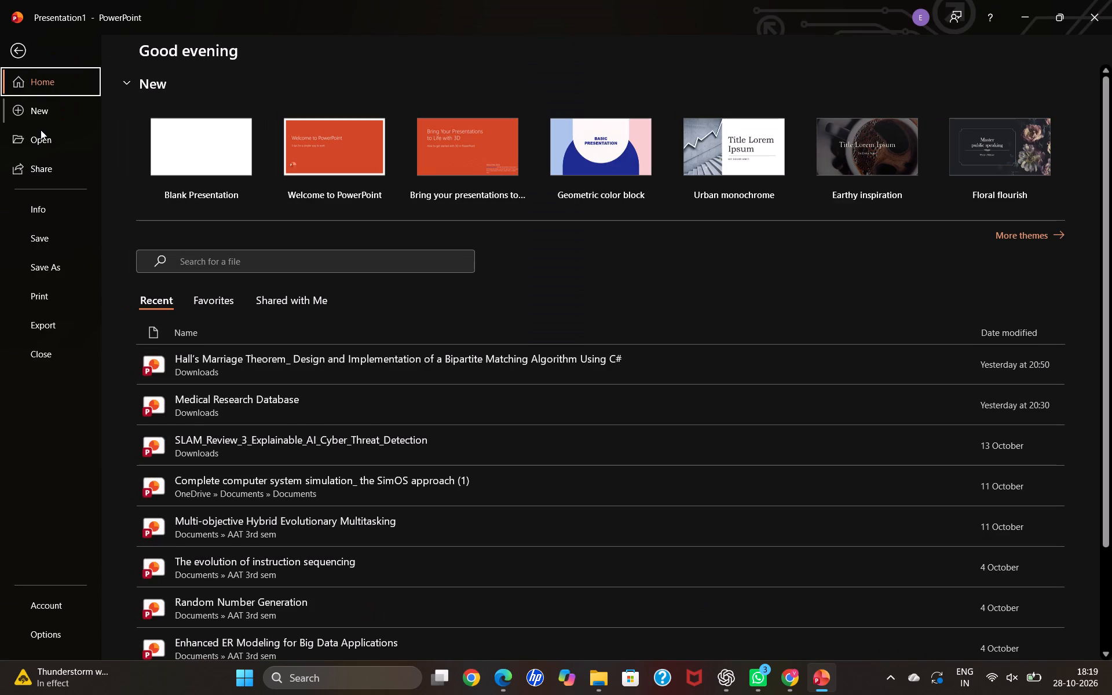
{"action": "left_click", "coordinate": [47, 136]}
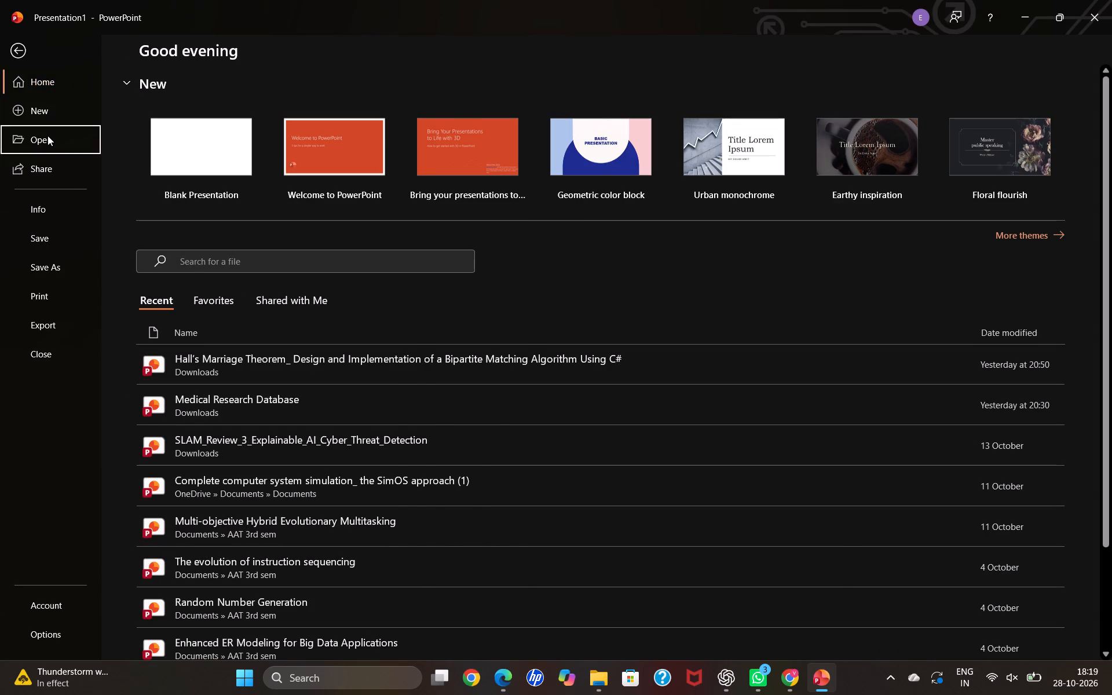
{"action": "left_click", "coordinate": [200, 171]}
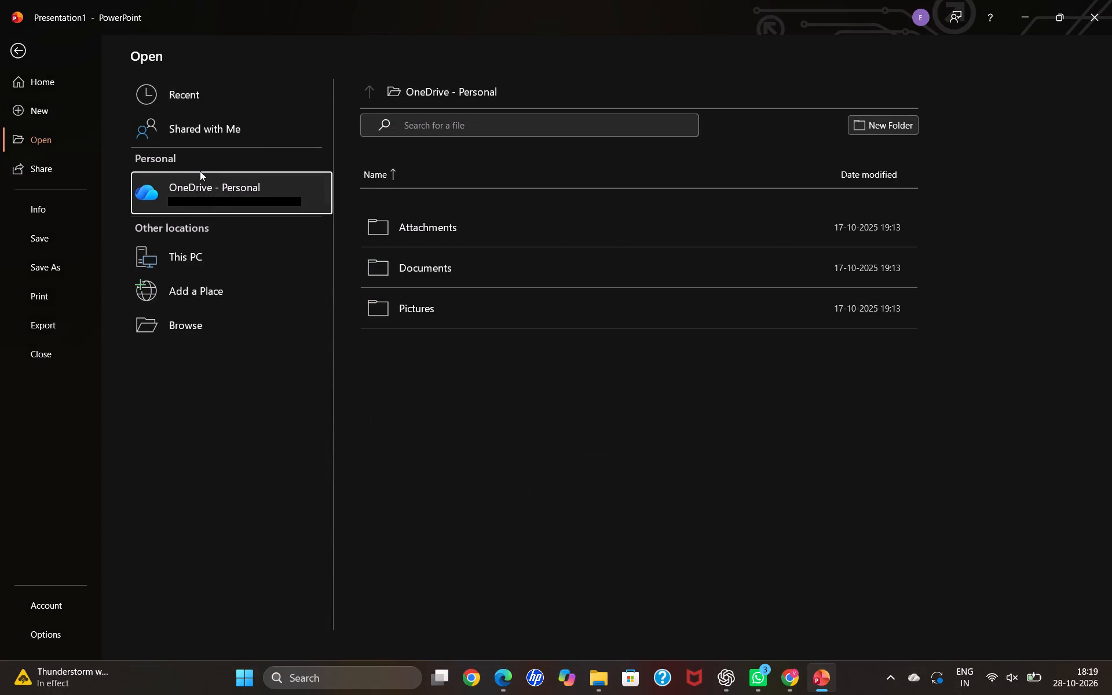
{"action": "left_click", "coordinate": [398, 266]}
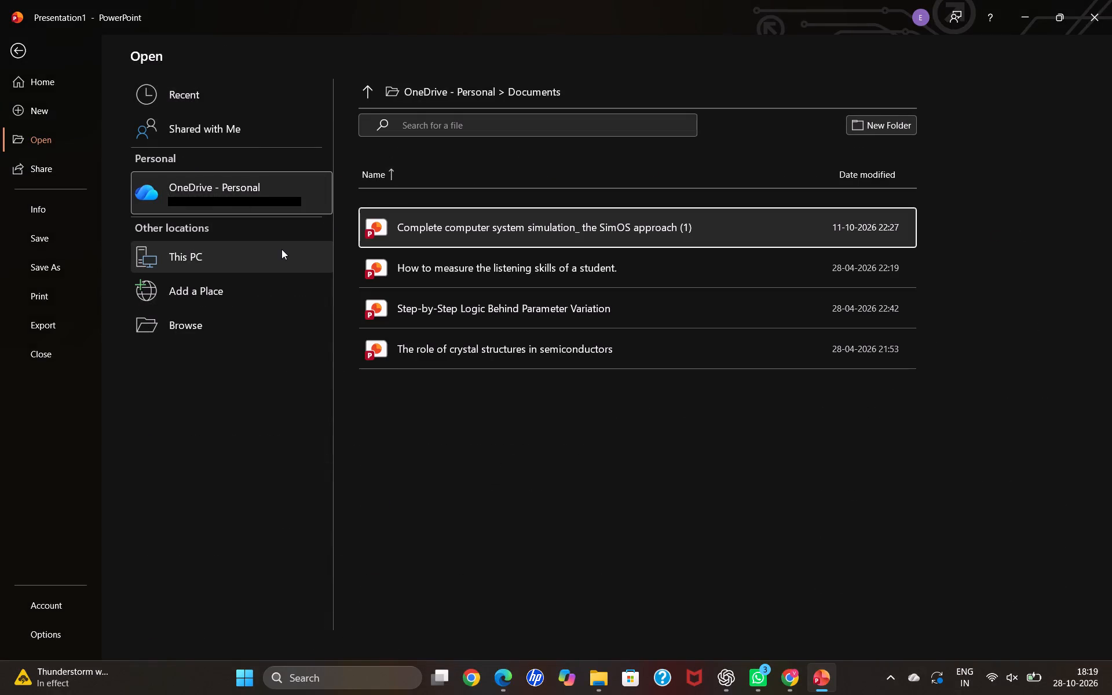
{"action": "left_click", "coordinate": [253, 248]}
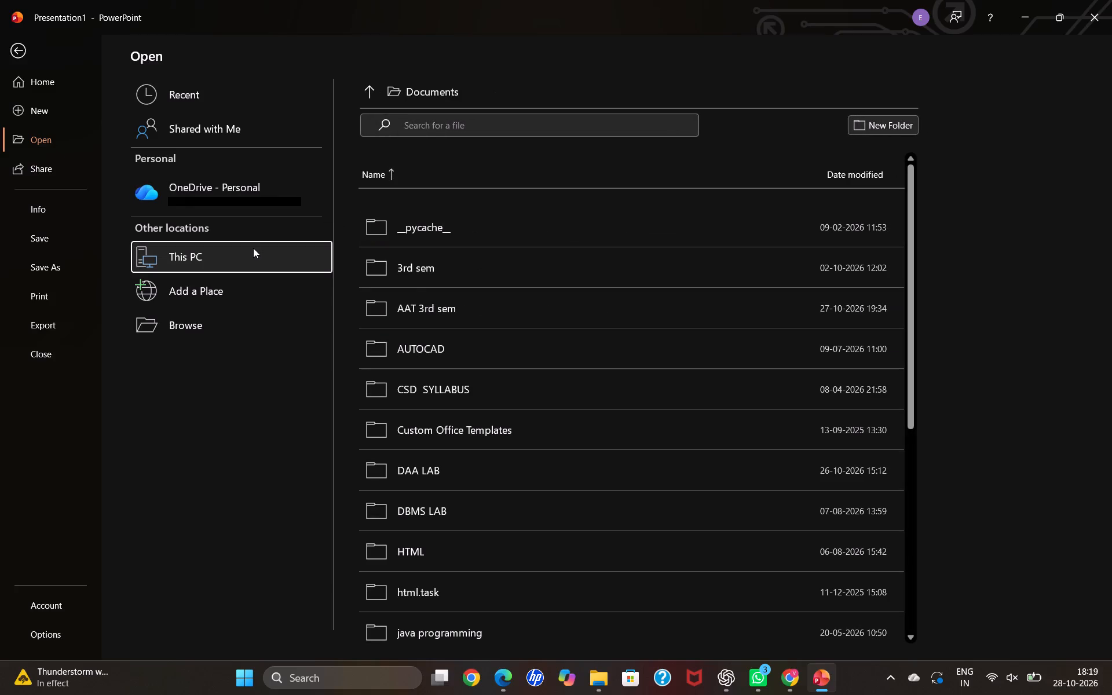
{"action": "scroll", "coordinate": [420, 324], "scroll_direction": "down", "scroll_amount": 2}
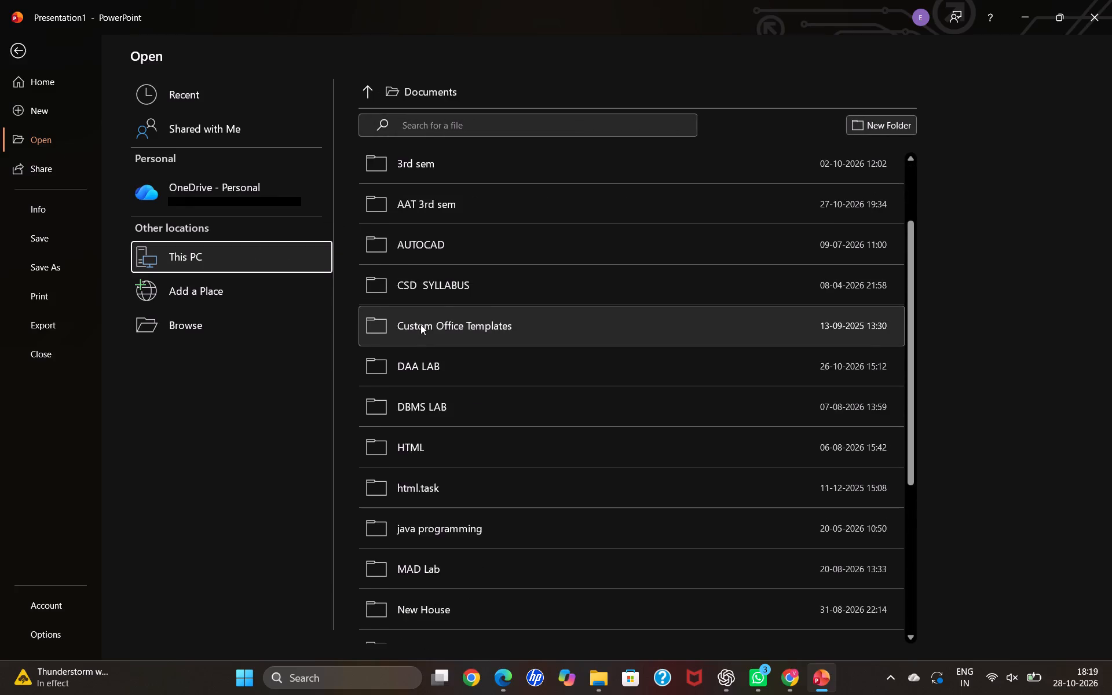
{"action": "scroll", "coordinate": [420, 324], "scroll_direction": "down", "scroll_amount": 4}
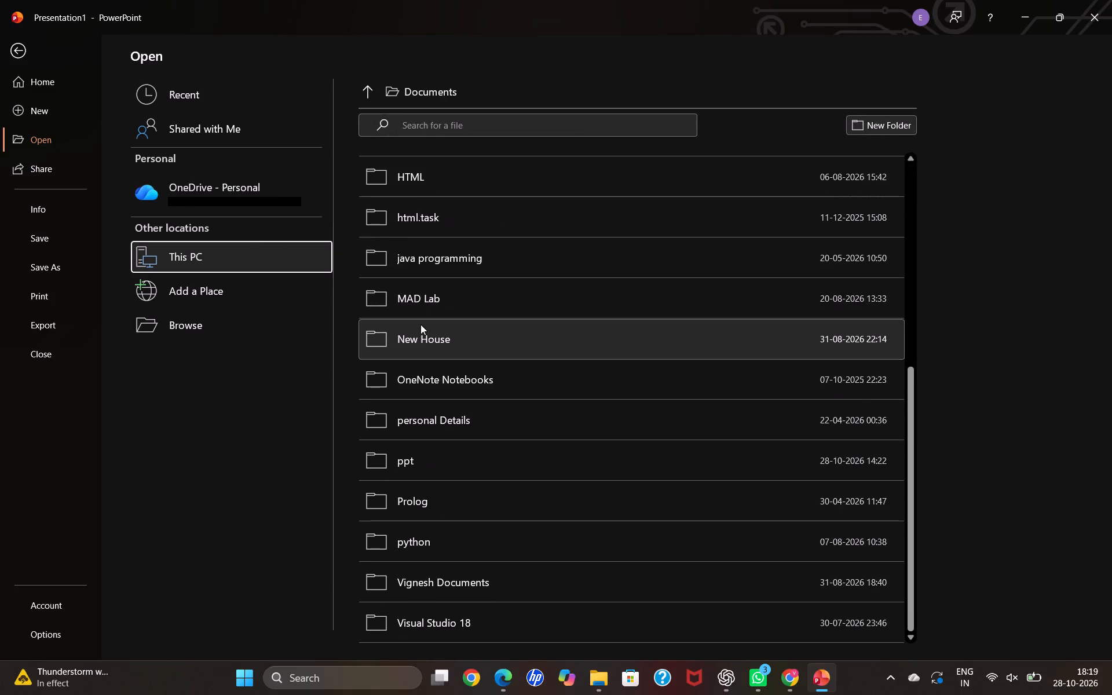
{"action": "scroll", "coordinate": [420, 324], "scroll_direction": "down", "scroll_amount": 2}
Browse to the Downloads folder and open the Intelligent Student Attendance System presentation.
{"action": "left_click", "coordinate": [235, 320]}
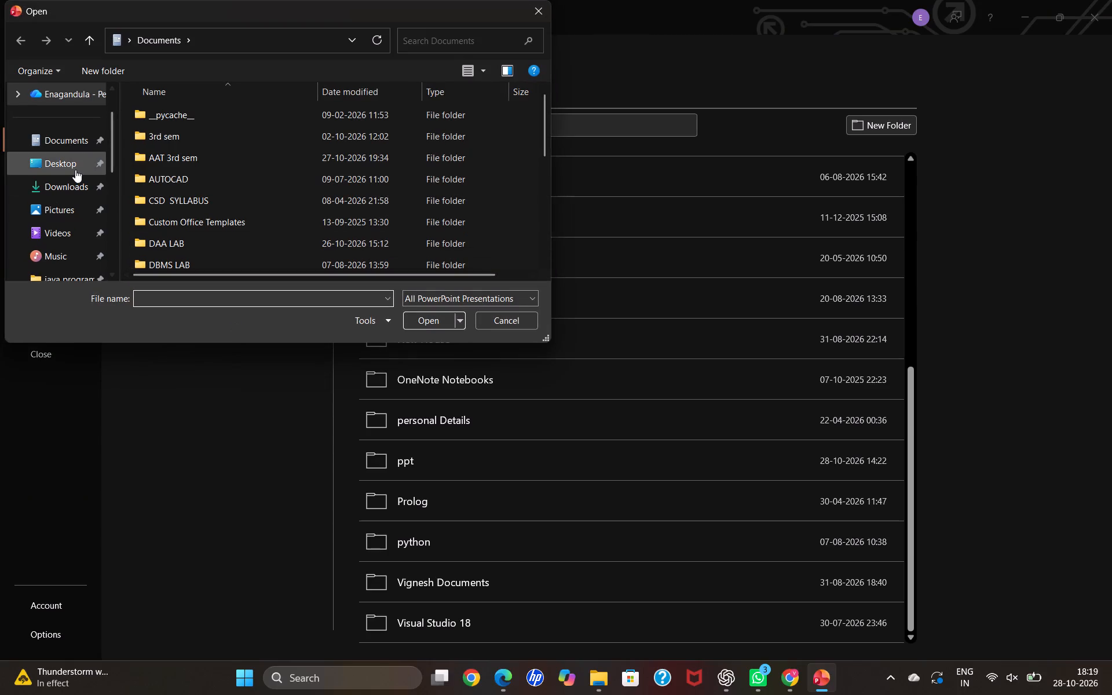
{"action": "left_click", "coordinate": [71, 183]}
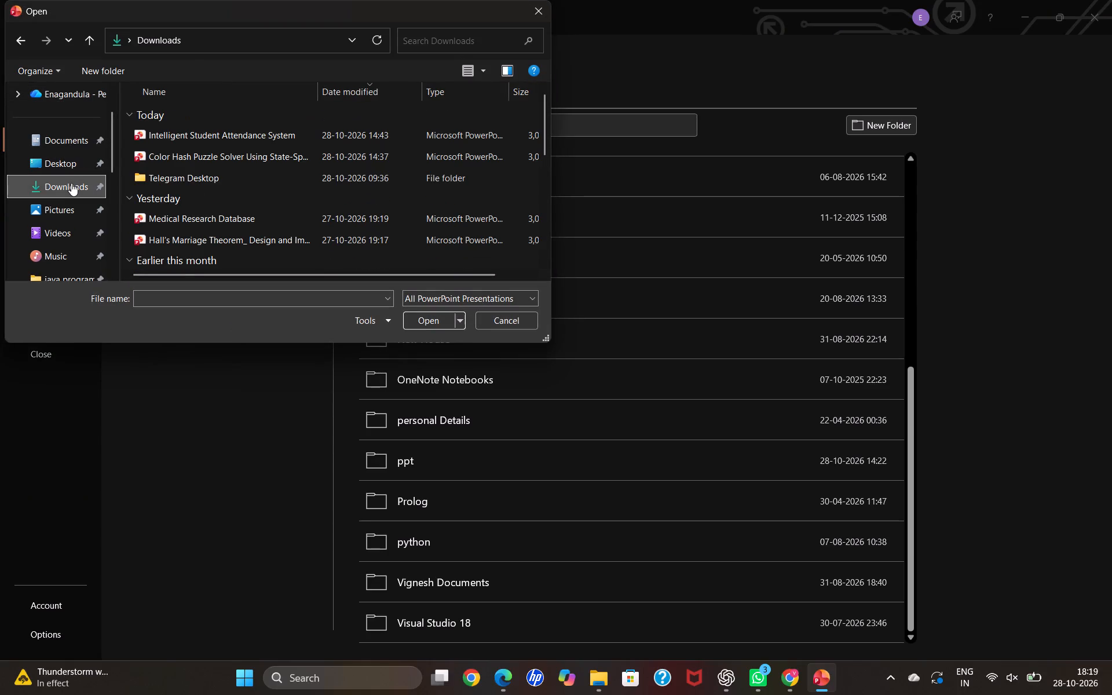
{"action": "double_click", "coordinate": [204, 136]}
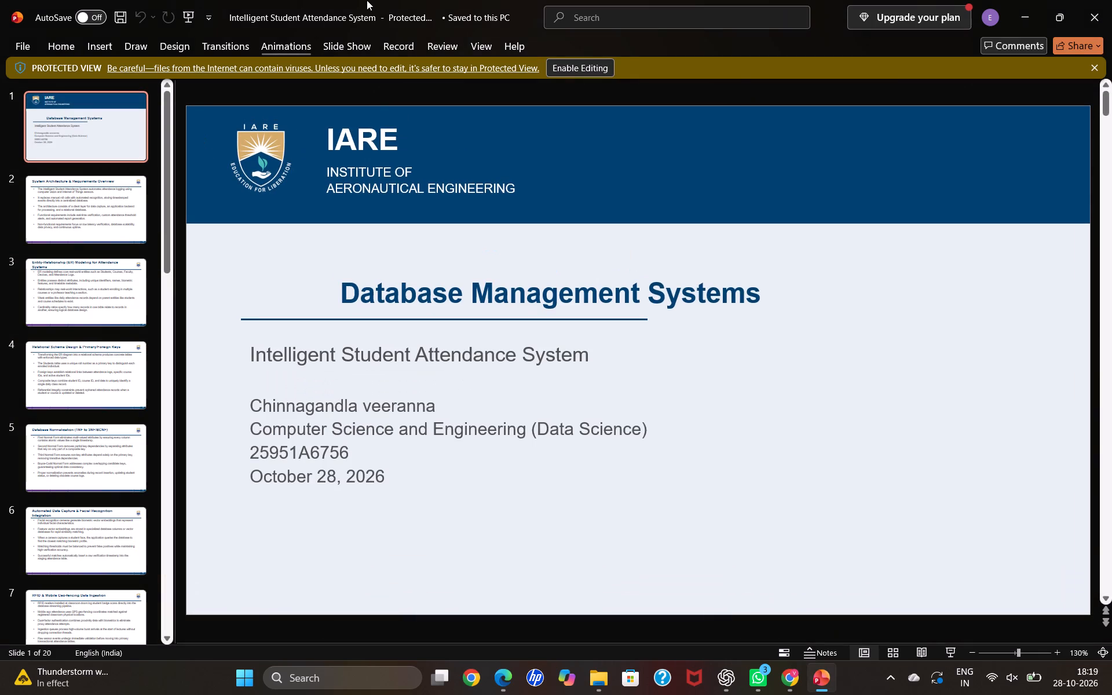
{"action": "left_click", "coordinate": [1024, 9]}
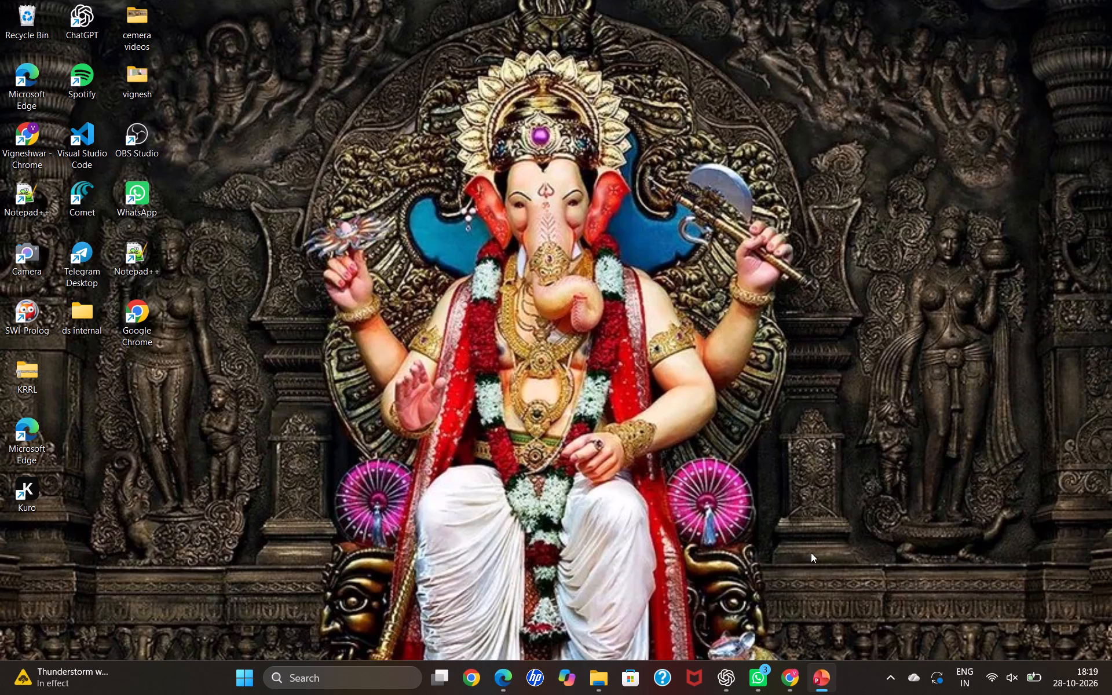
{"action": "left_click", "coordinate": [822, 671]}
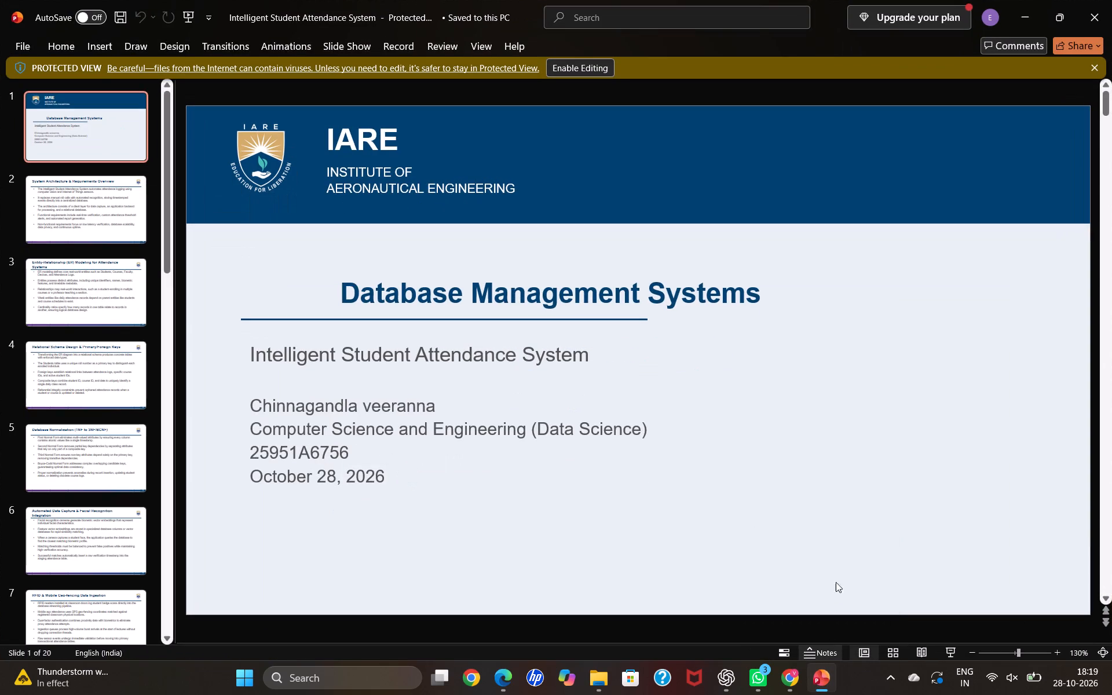
Take the presentation out of Protected View by attempting to save it and enabling saving.
{"action": "left_click", "coordinate": [92, 54]}
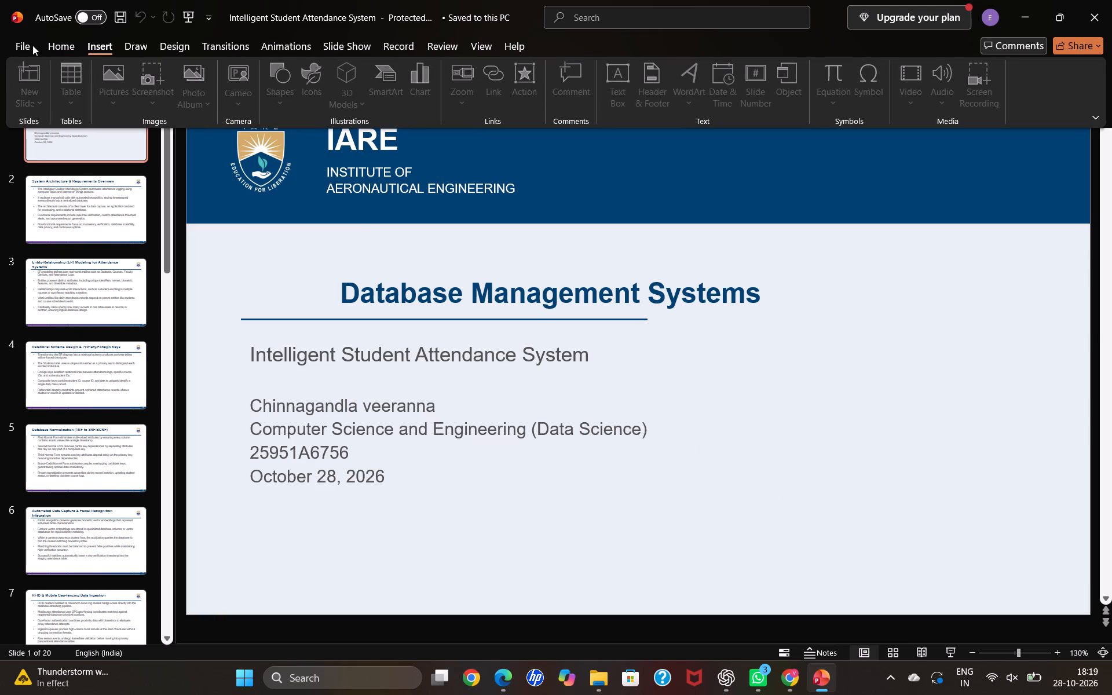
{"action": "left_click", "coordinate": [32, 44]}
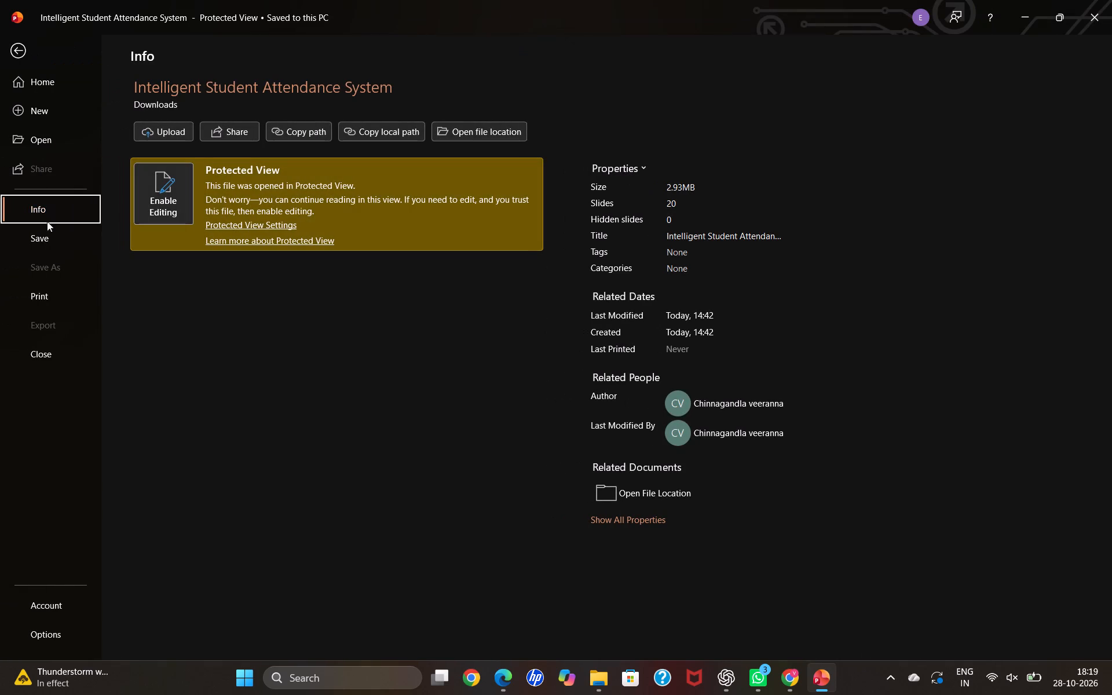
{"action": "left_click", "coordinate": [54, 240]}
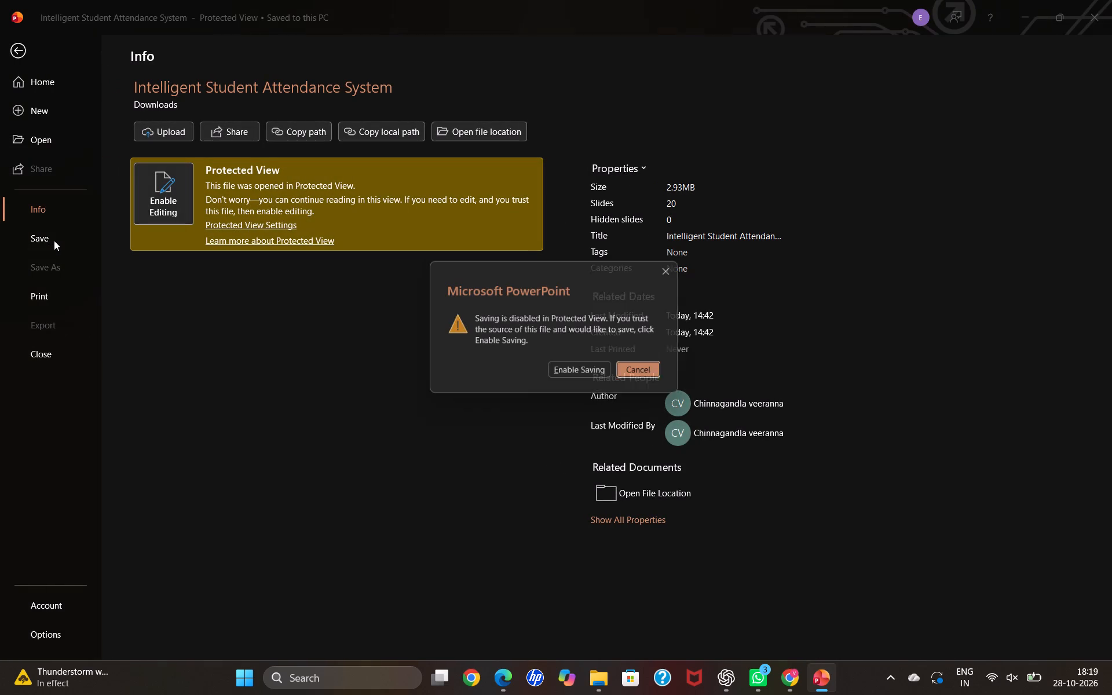
{"action": "left_click", "coordinate": [564, 375]}
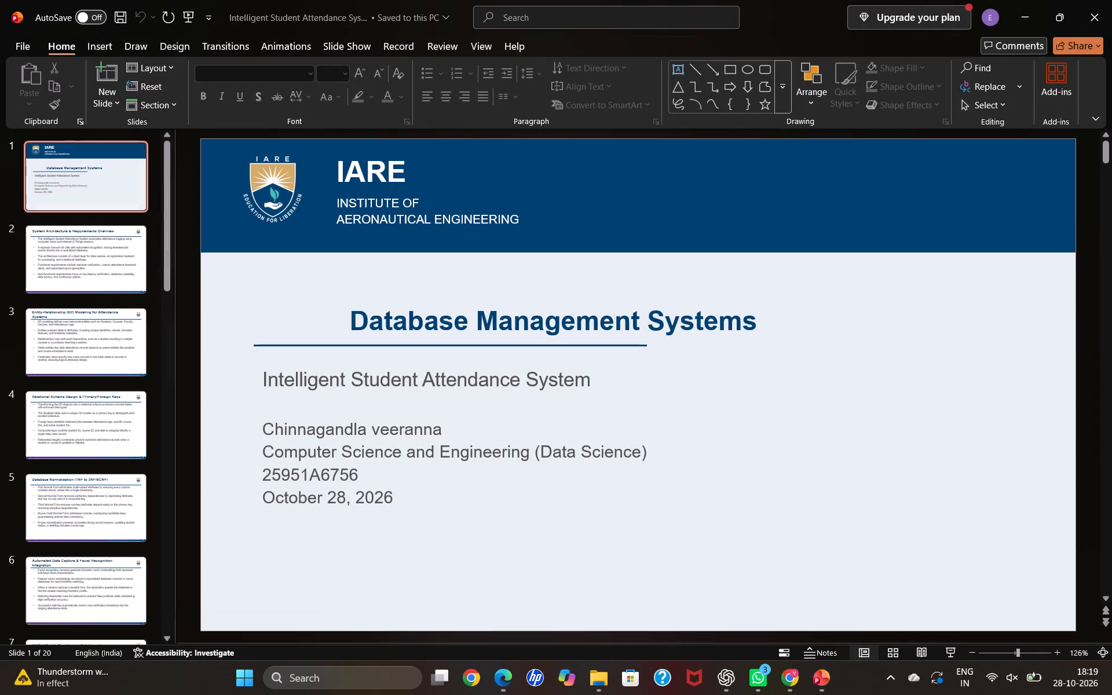
Insert a Cameo camera feed on slide 1 and apply the circular camera style with a dark outline.
{"action": "scroll", "coordinate": [32, 439], "scroll_direction": "down", "scroll_amount": 11}
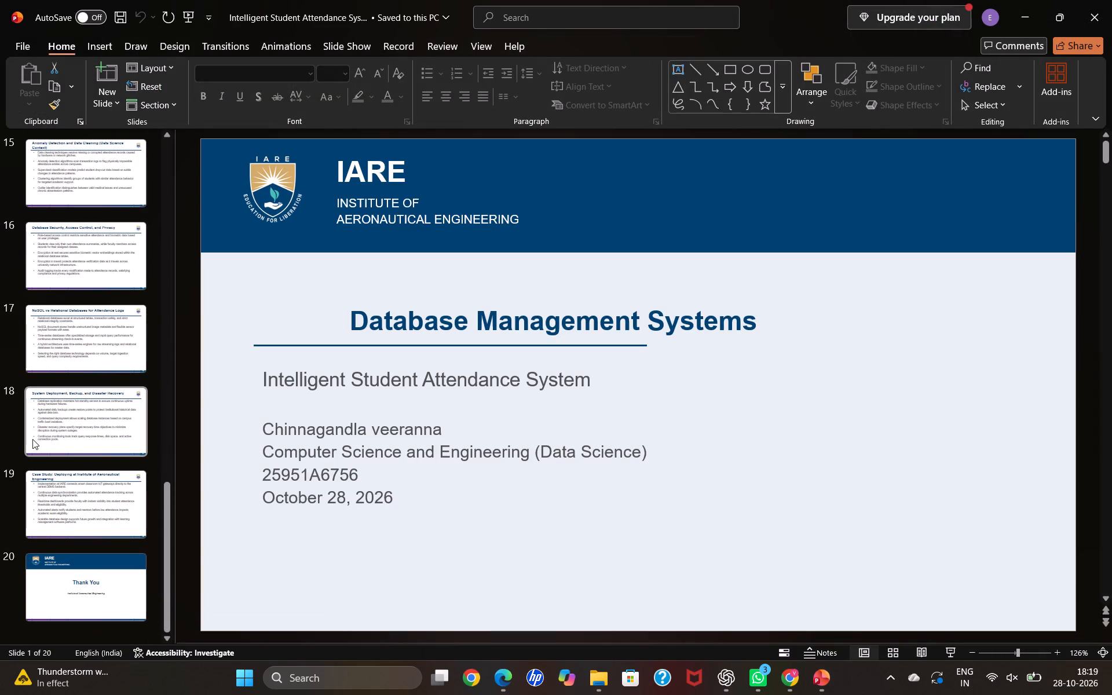
{"action": "scroll", "coordinate": [32, 439], "scroll_direction": "up", "scroll_amount": 13}
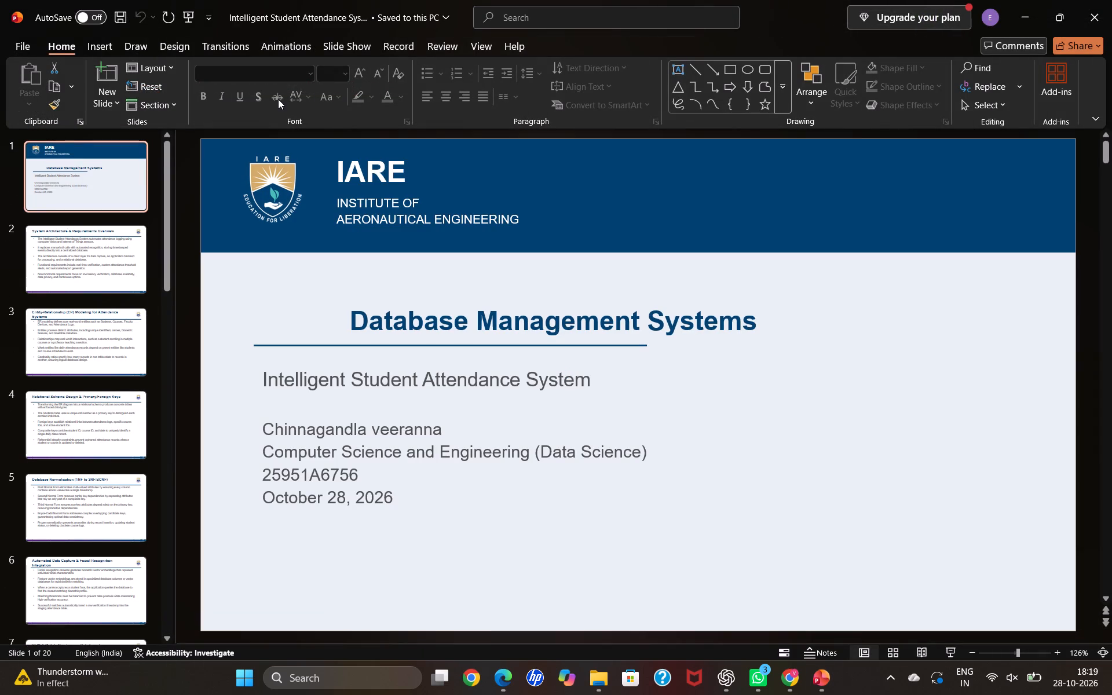
{"action": "left_click", "coordinate": [104, 46]}
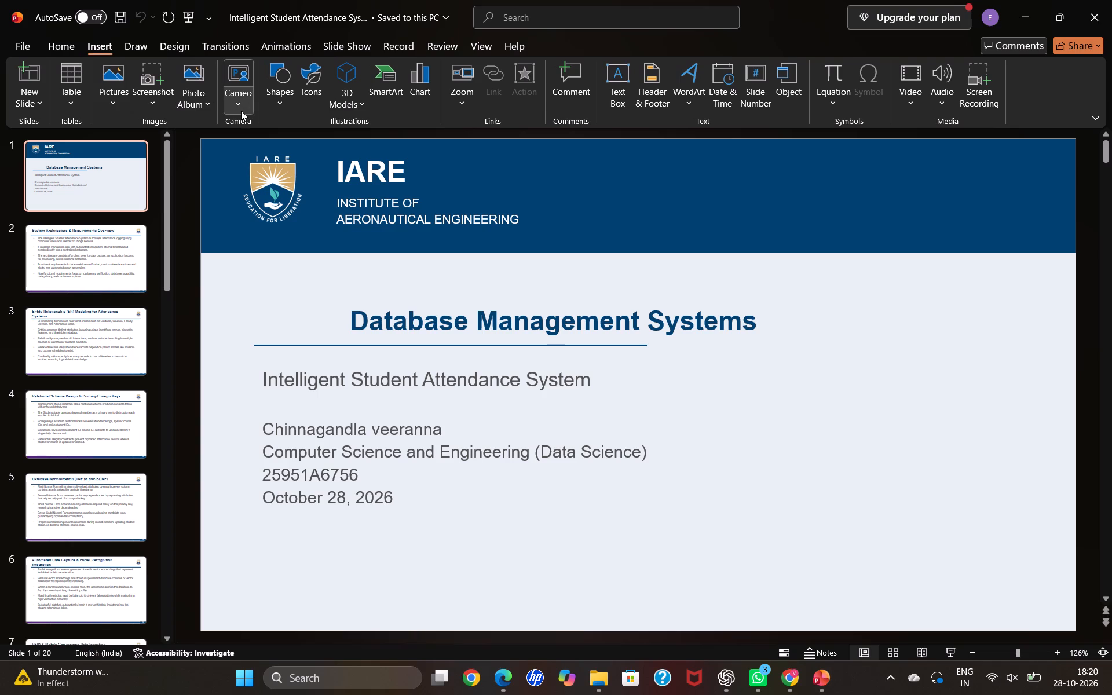
{"action": "left_click", "coordinate": [236, 81]}
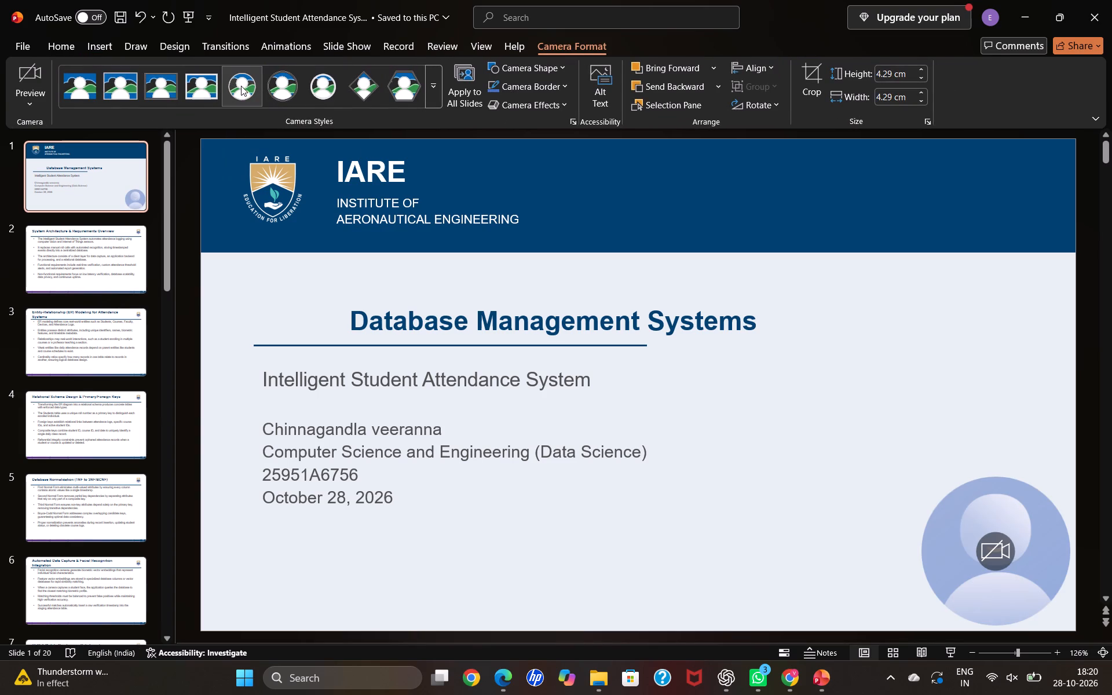
{"action": "left_click", "coordinate": [241, 86]}
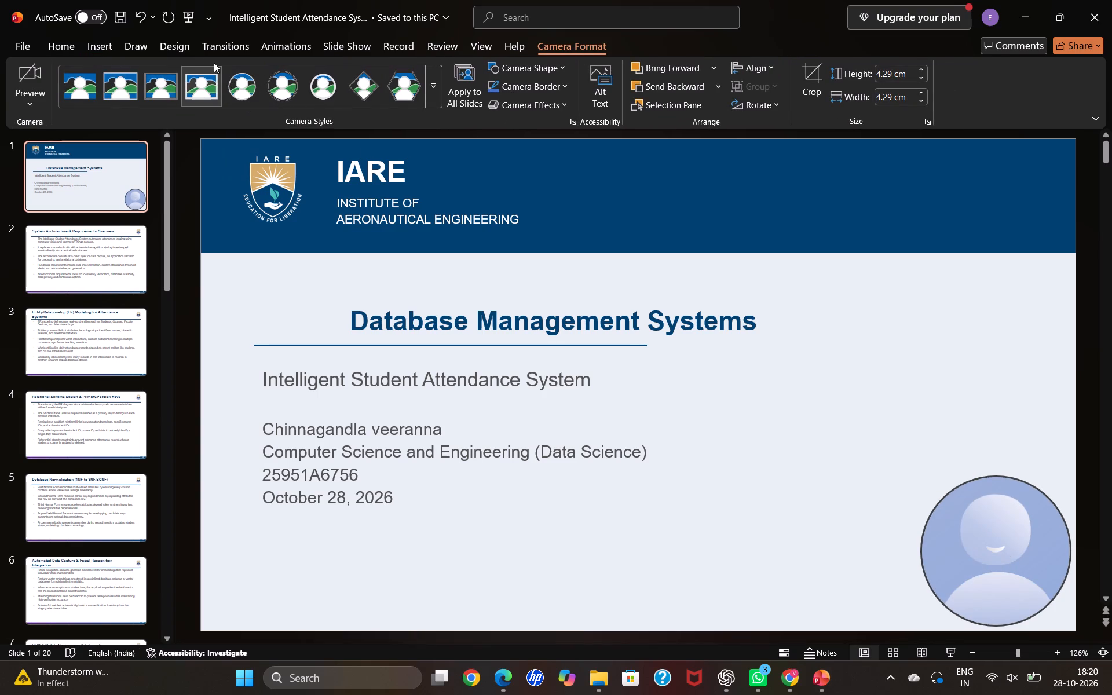
Open the recording view from the beginning of the presentation and dismiss the HP Enhanced Lighting notification.
{"action": "left_click", "coordinate": [98, 41]}
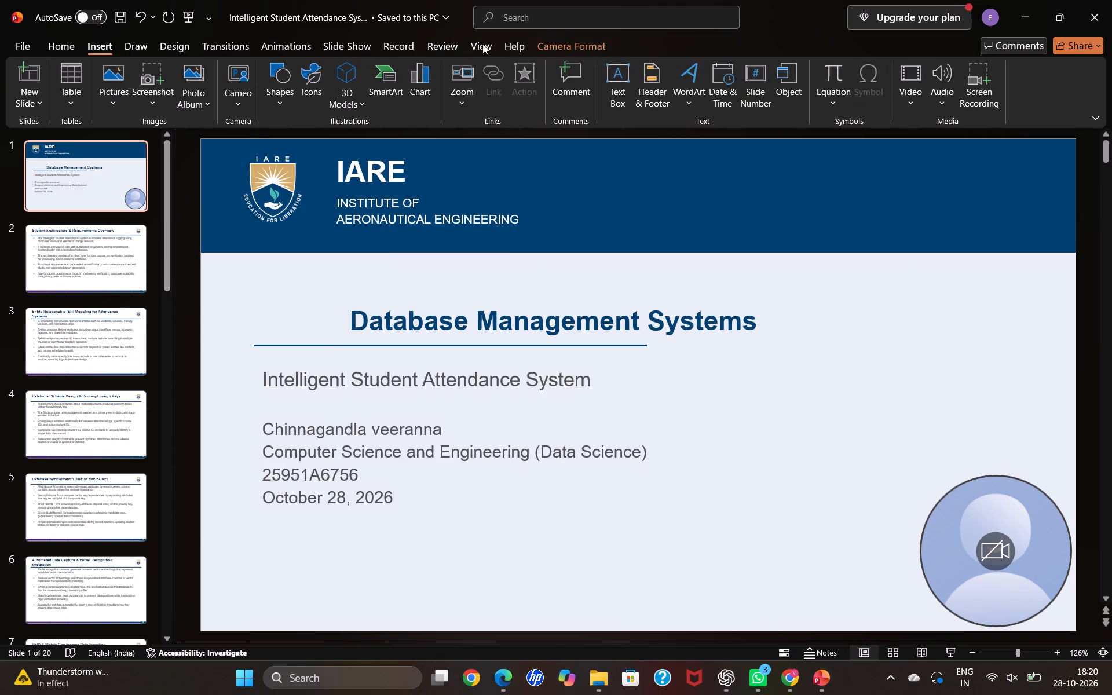
{"action": "left_click", "coordinate": [408, 42]}
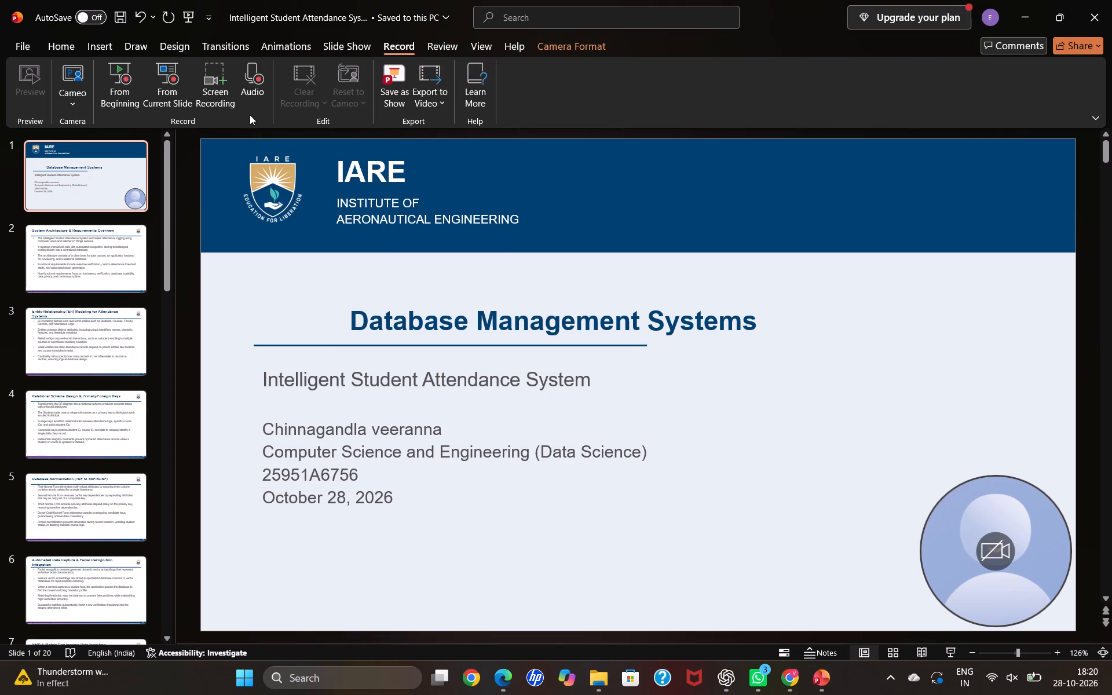
{"action": "left_click", "coordinate": [134, 81]}
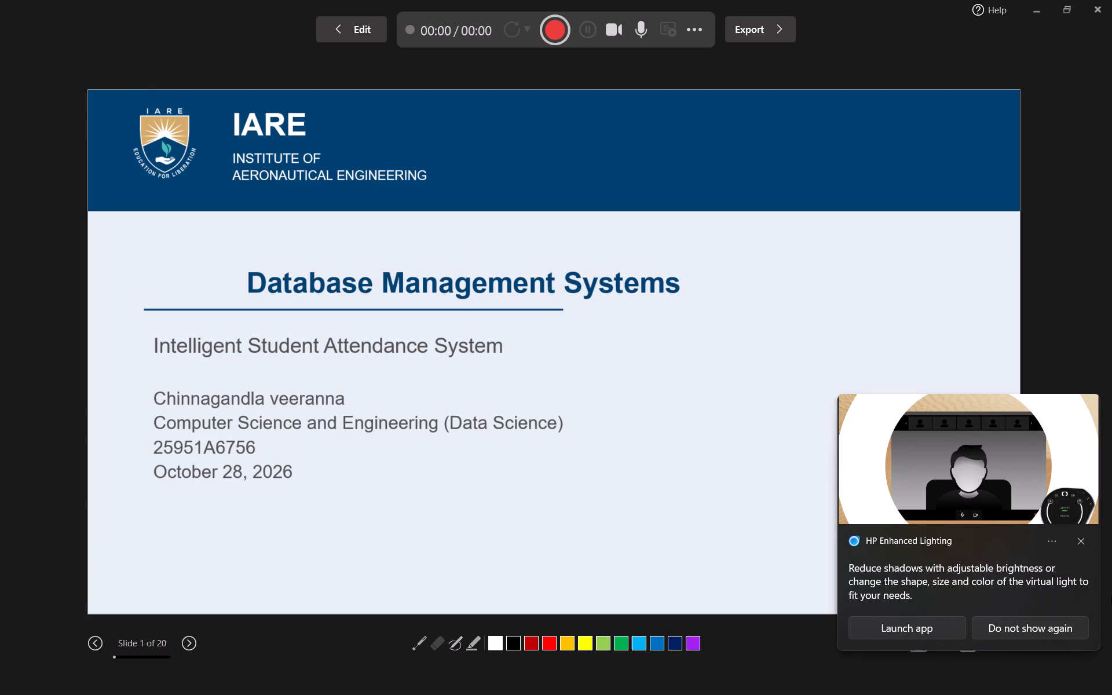
{"action": "left_click", "coordinate": [1083, 536]}
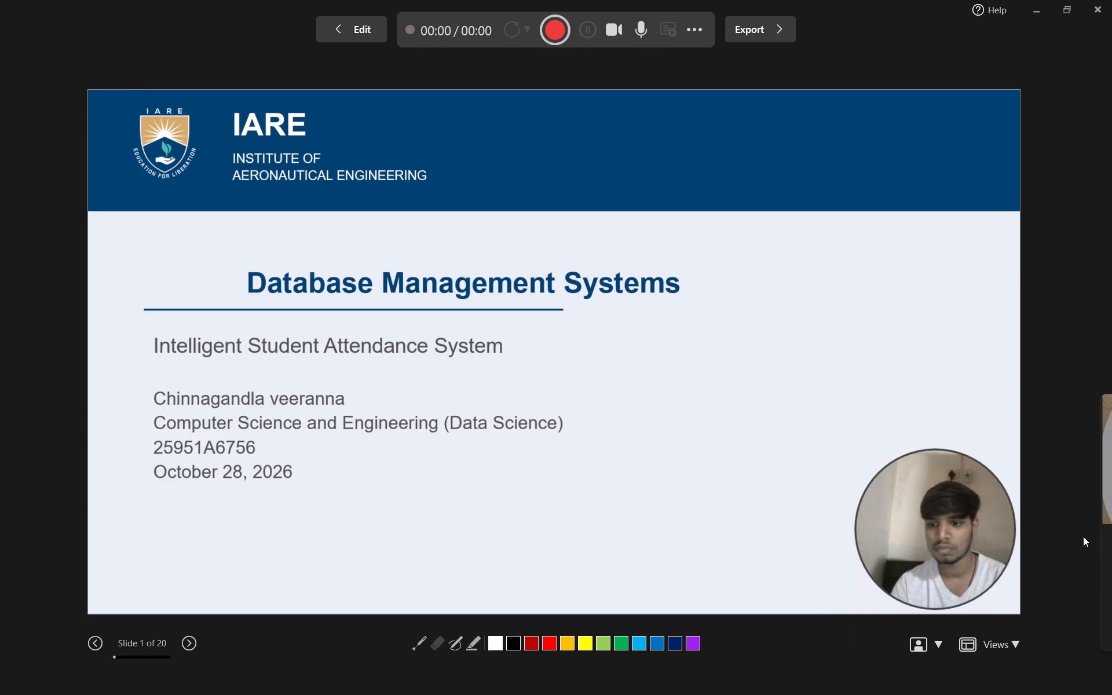
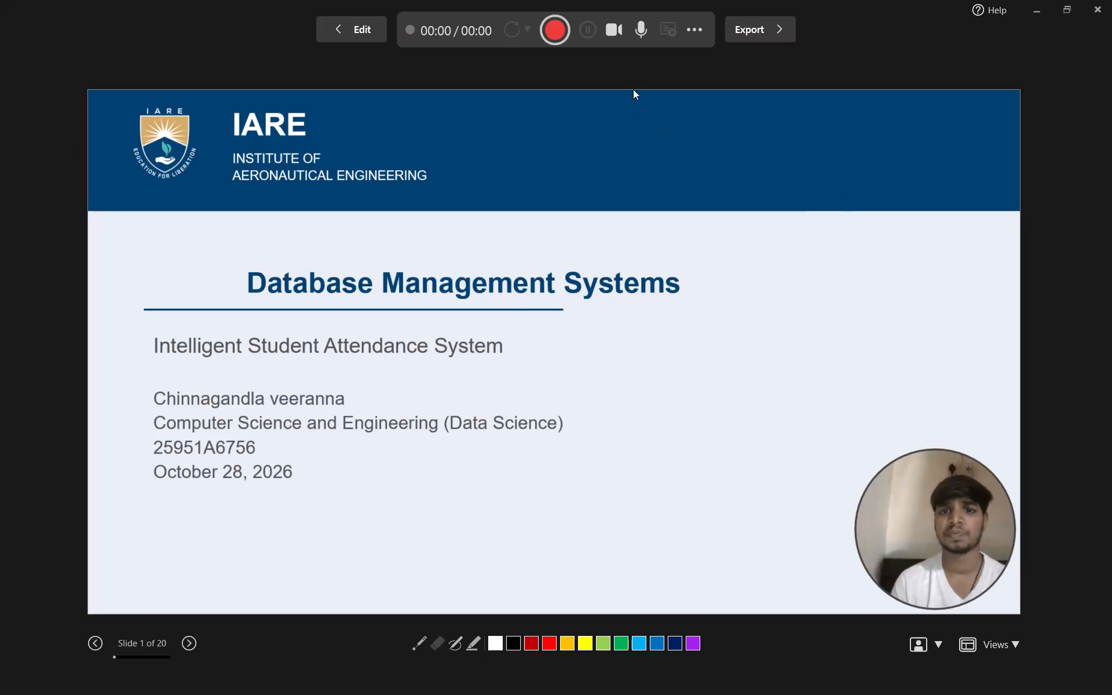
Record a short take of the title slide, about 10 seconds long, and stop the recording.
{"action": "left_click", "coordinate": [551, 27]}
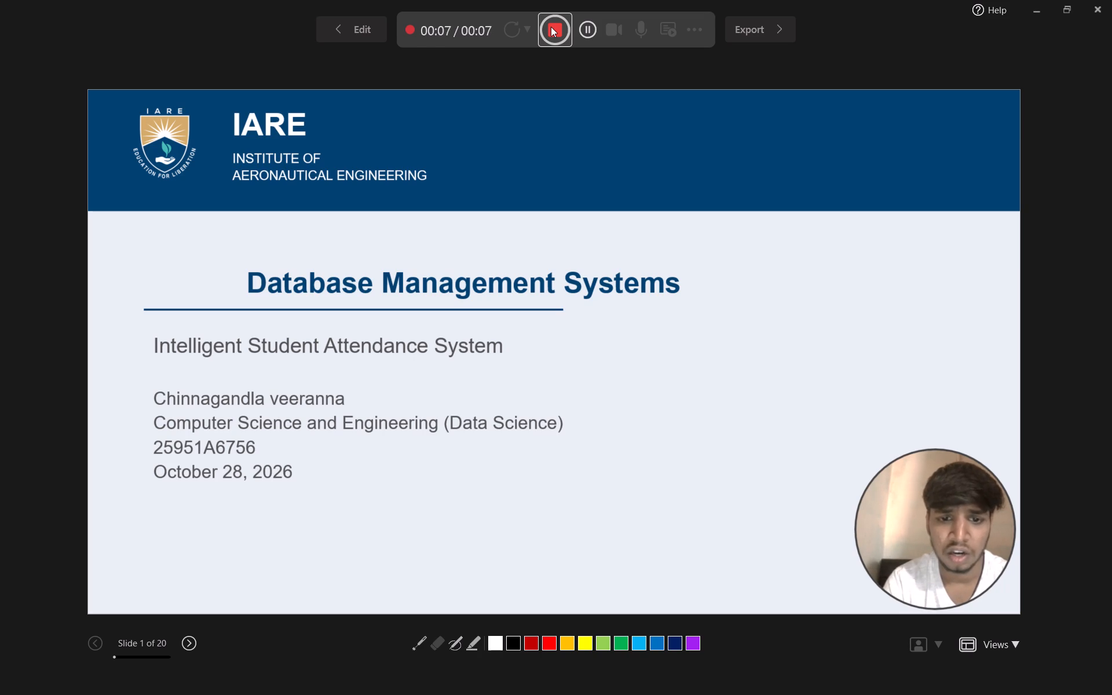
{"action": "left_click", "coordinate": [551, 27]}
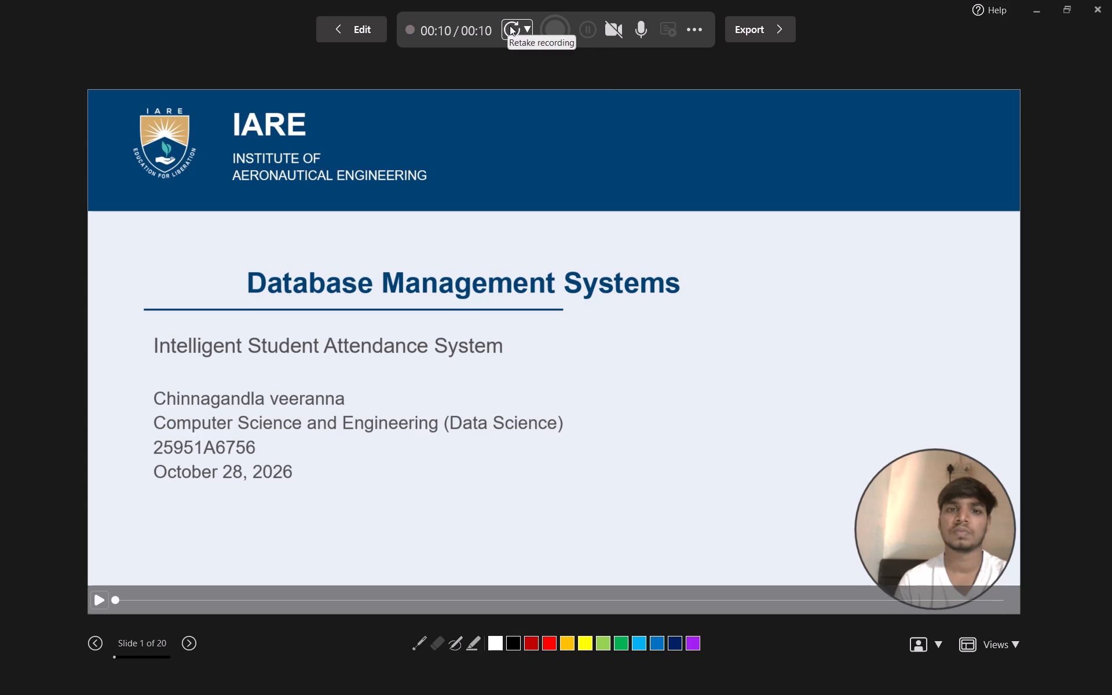
Retake the video on all slides, recording the title slide and continuing to the System Architecture & Requirements Overview slide.
{"action": "left_click", "coordinate": [510, 25]}
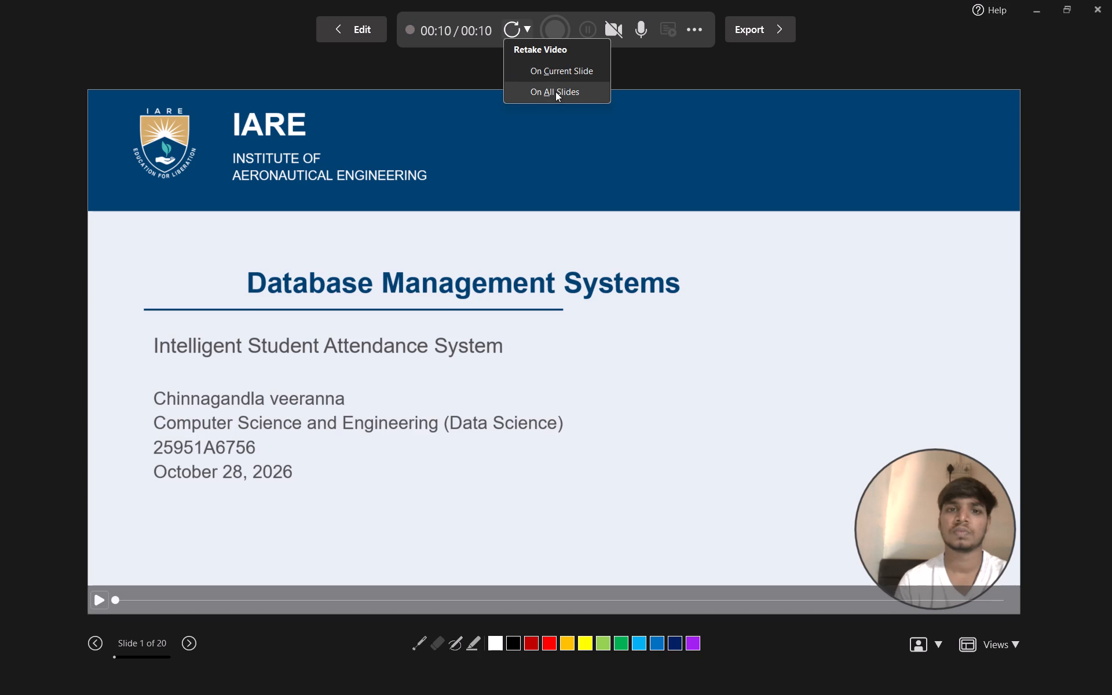
{"action": "left_click", "coordinate": [555, 92]}
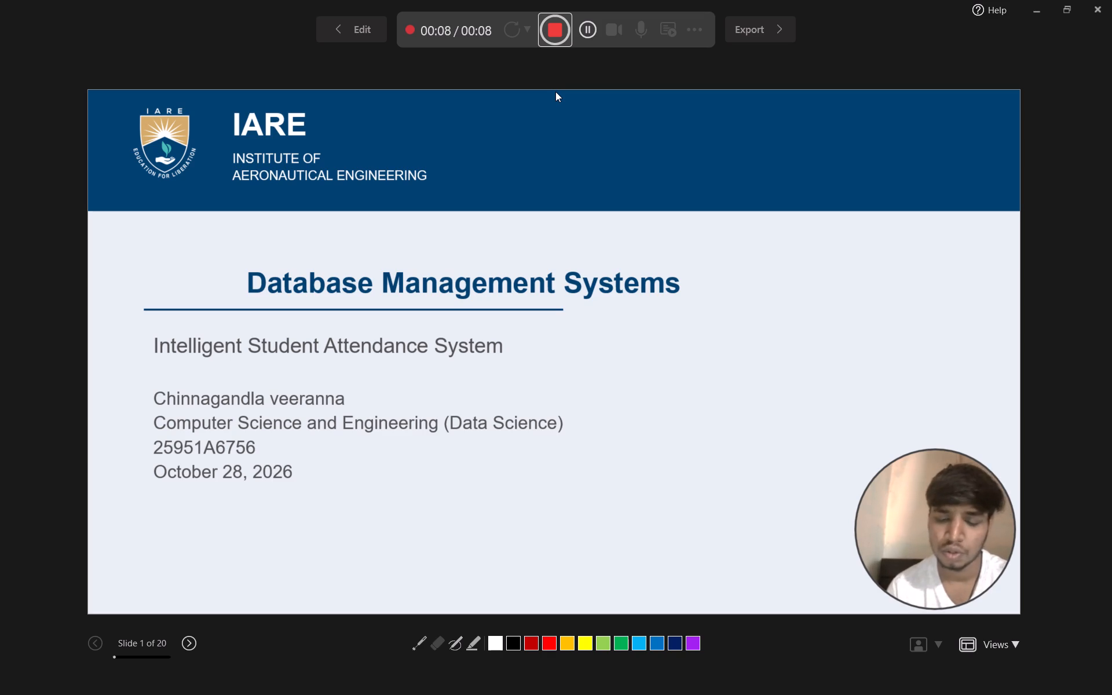
{"action": "key", "text": "Right"}
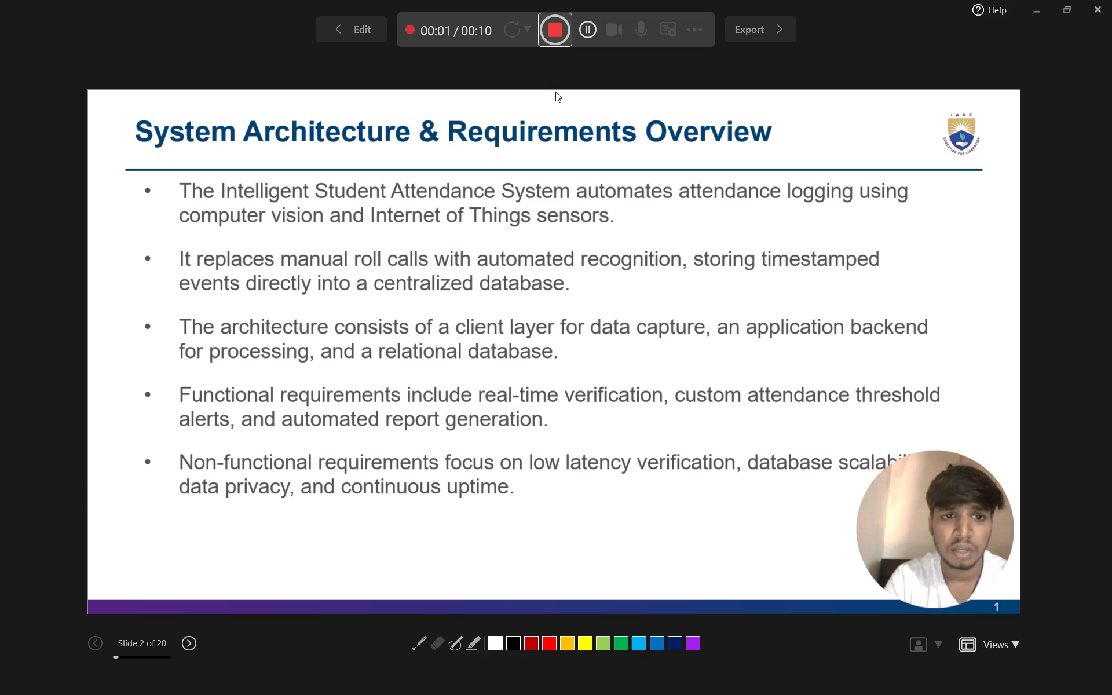
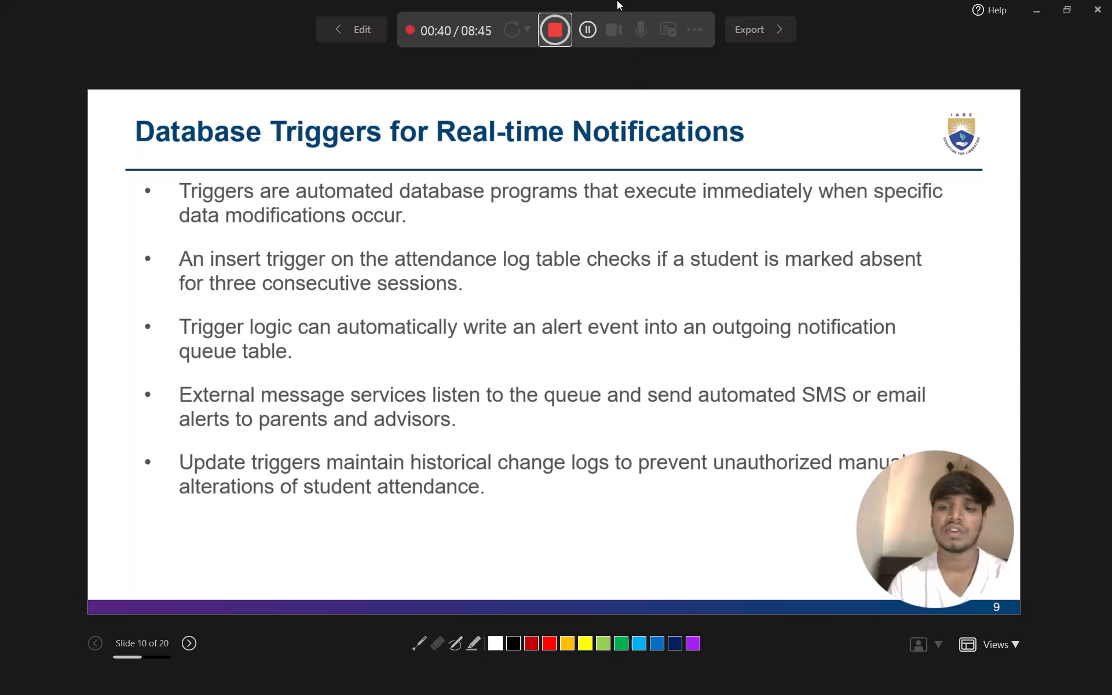
Pause the narrated recording on the Database Triggers for Real-time Notifications slide.
{"action": "left_click", "coordinate": [586, 34]}
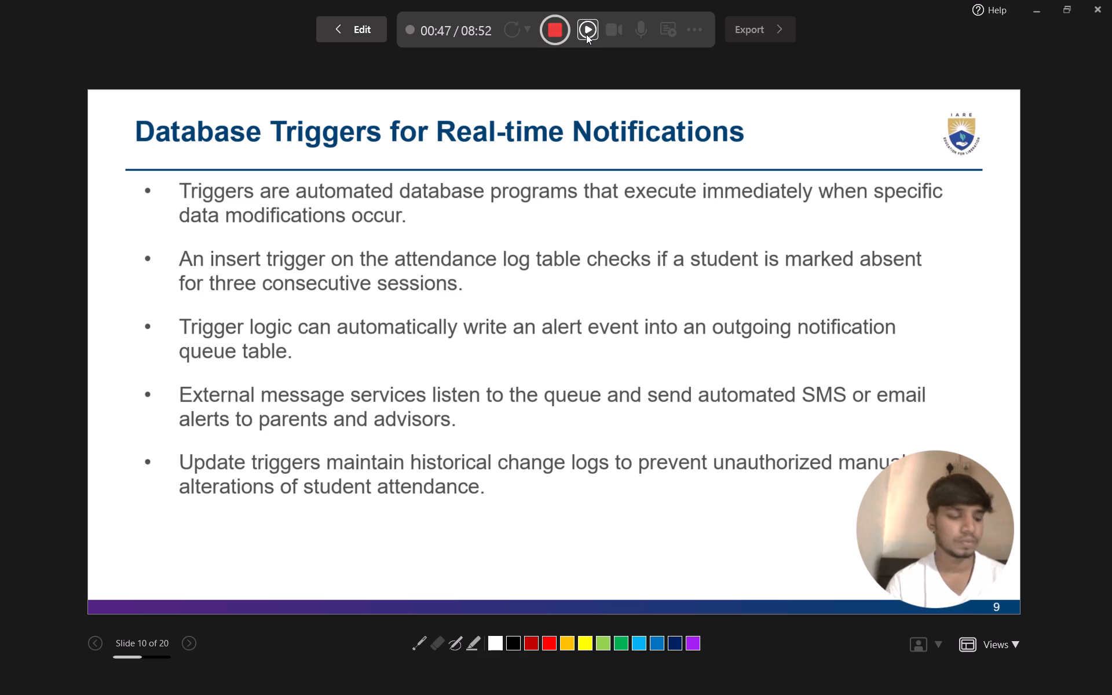
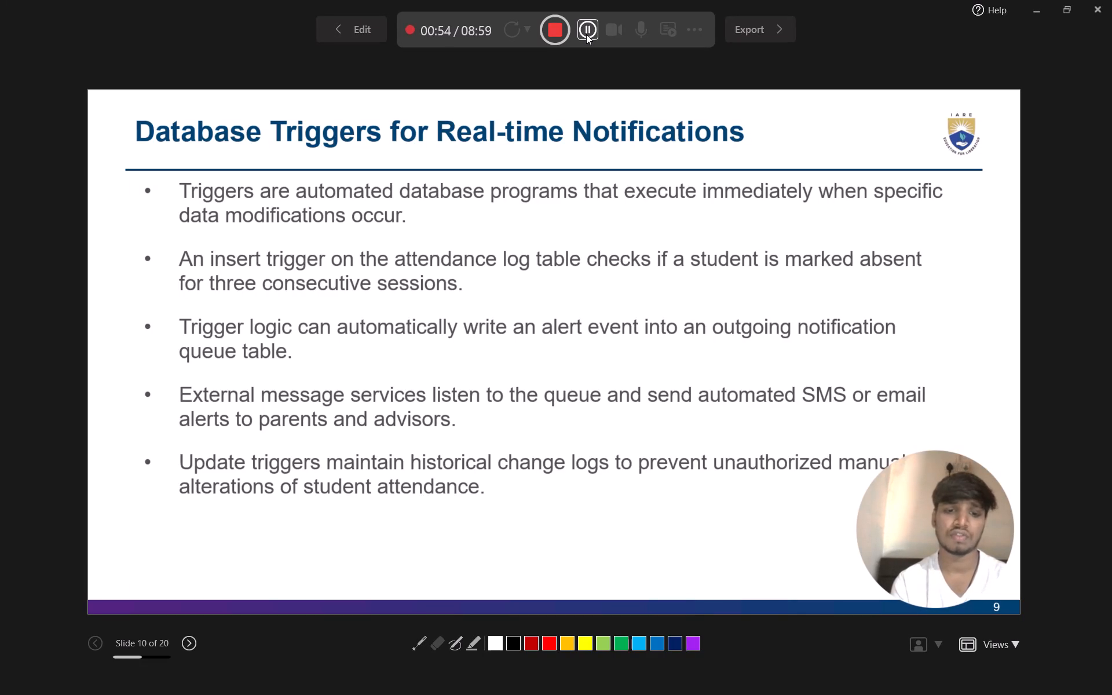
Advance the narrated recording to the Stored Procedures for Automated Absenteeism Tracking slide, record its narration and pause the recording there.
{"action": "key", "text": "Right"}
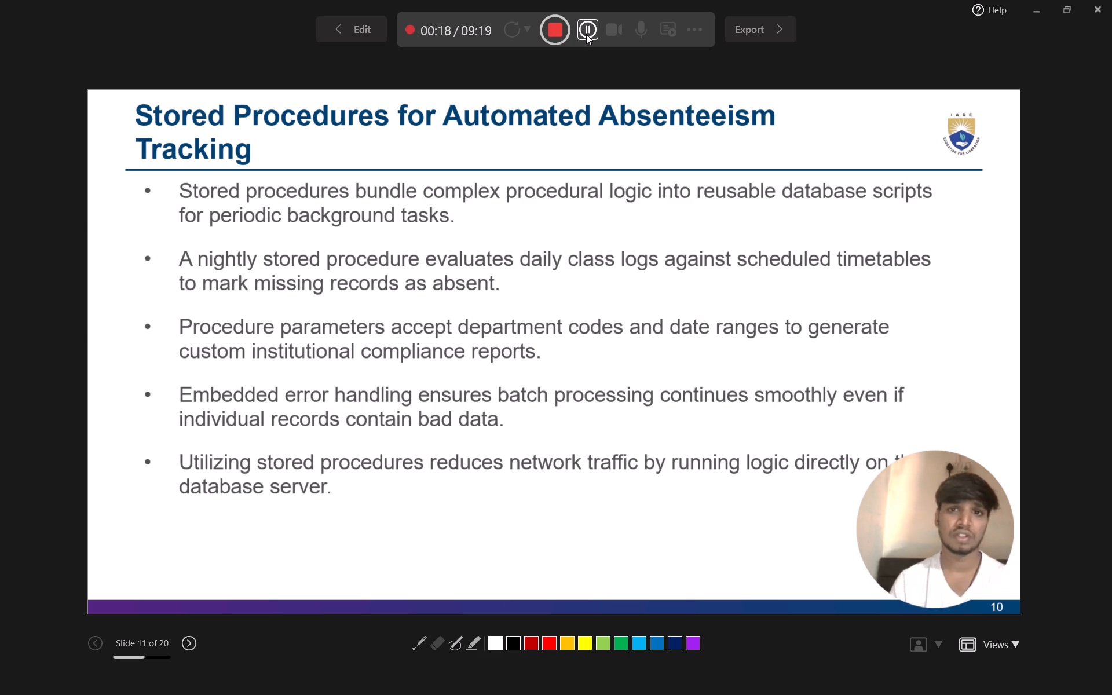
{"action": "left_click", "coordinate": [586, 34]}
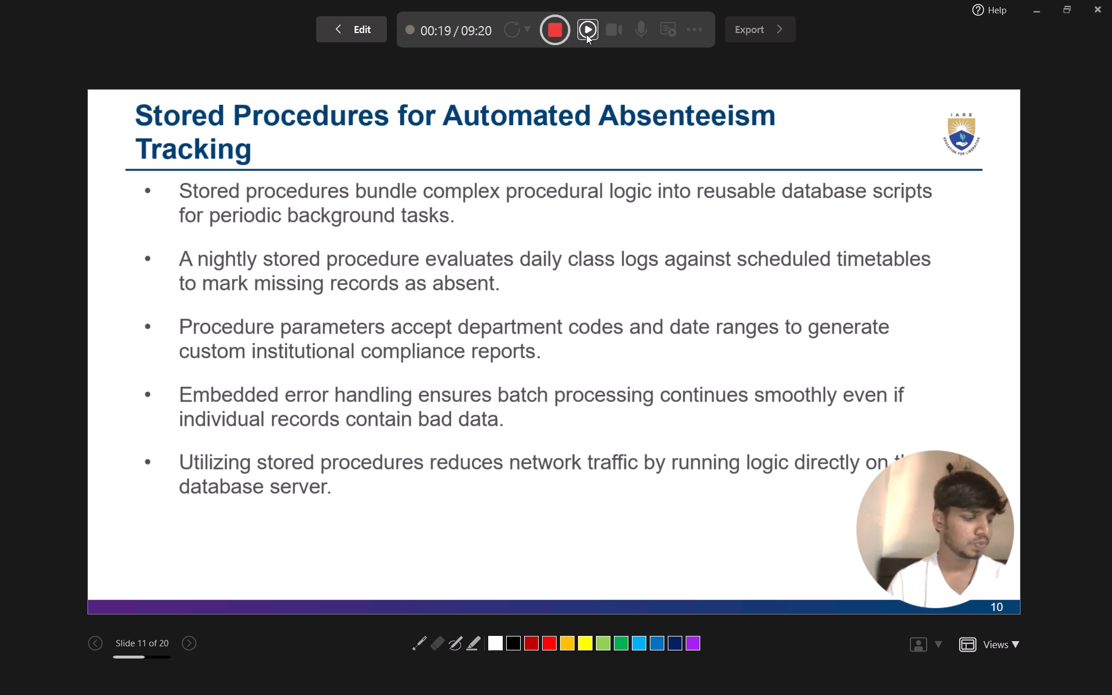
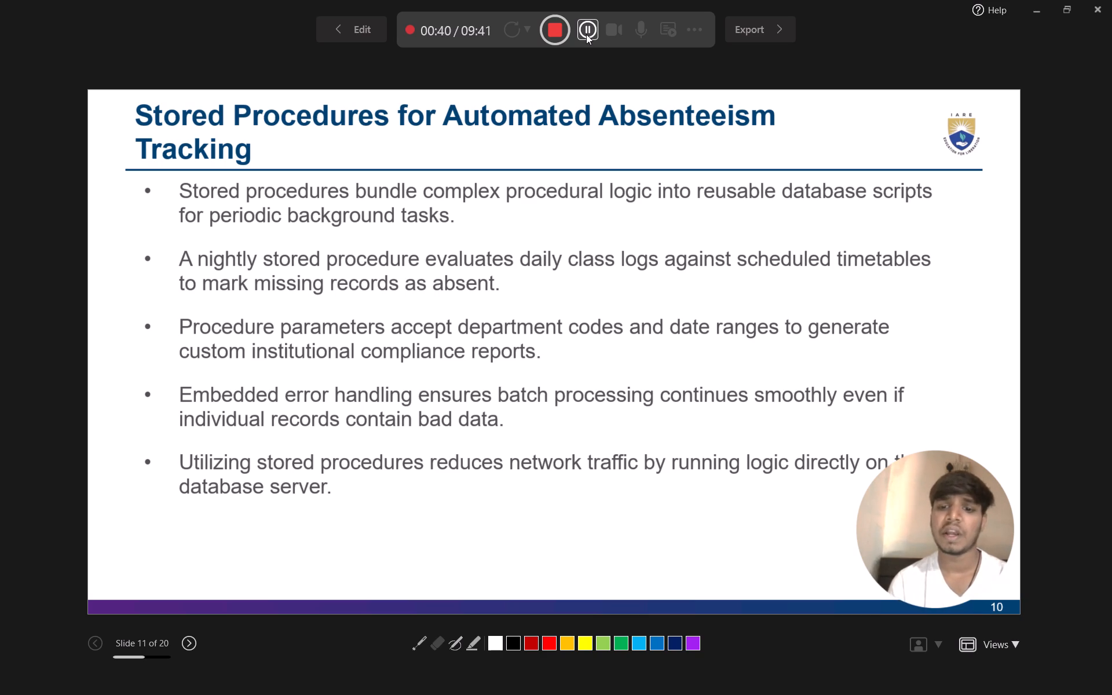
Continue the narrated recording through the Indexing and Performance Tuning for Large Class Sizes slide and advance to Database Transactions and Concurrency Control.
{"action": "key", "text": "Right"}
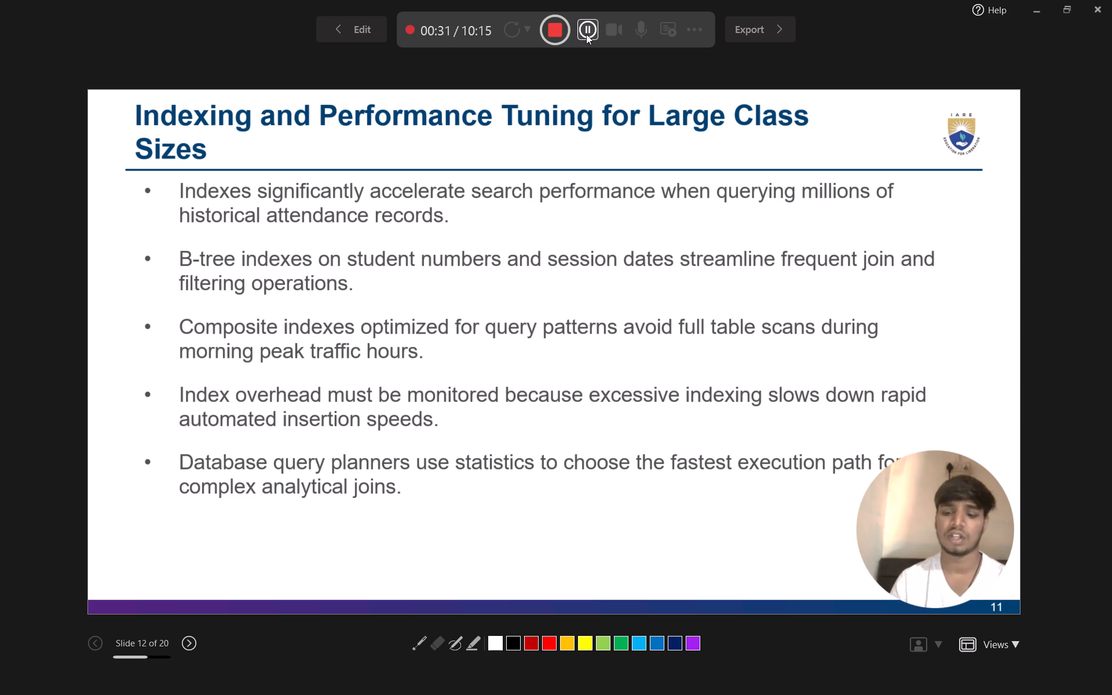
{"action": "key", "text": "Right"}
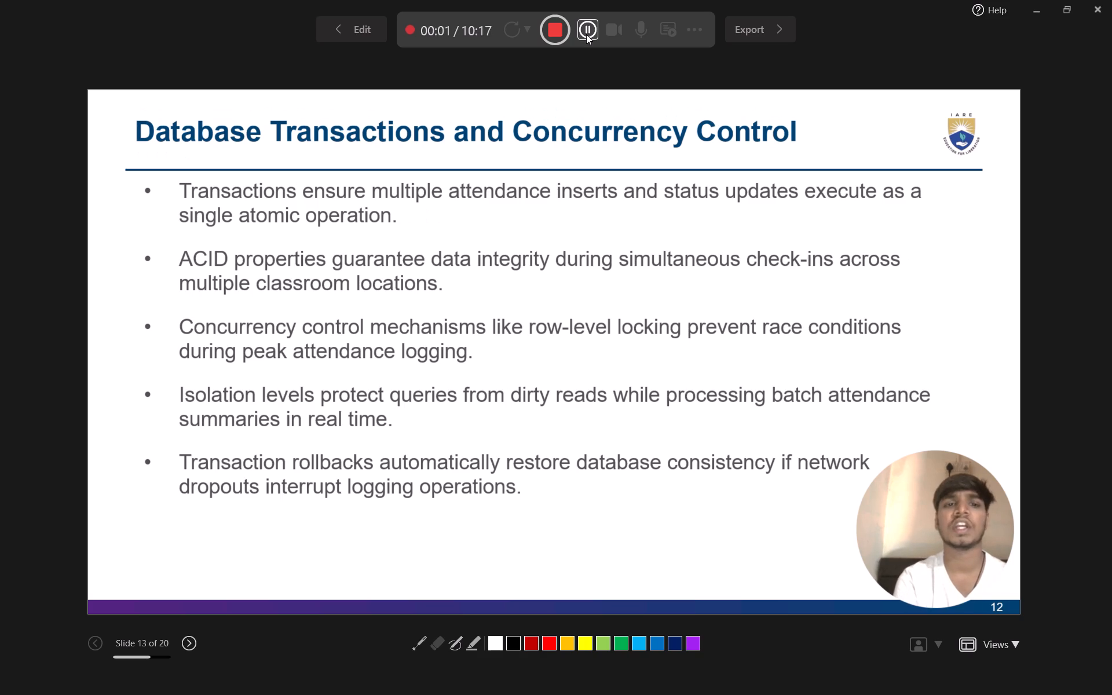
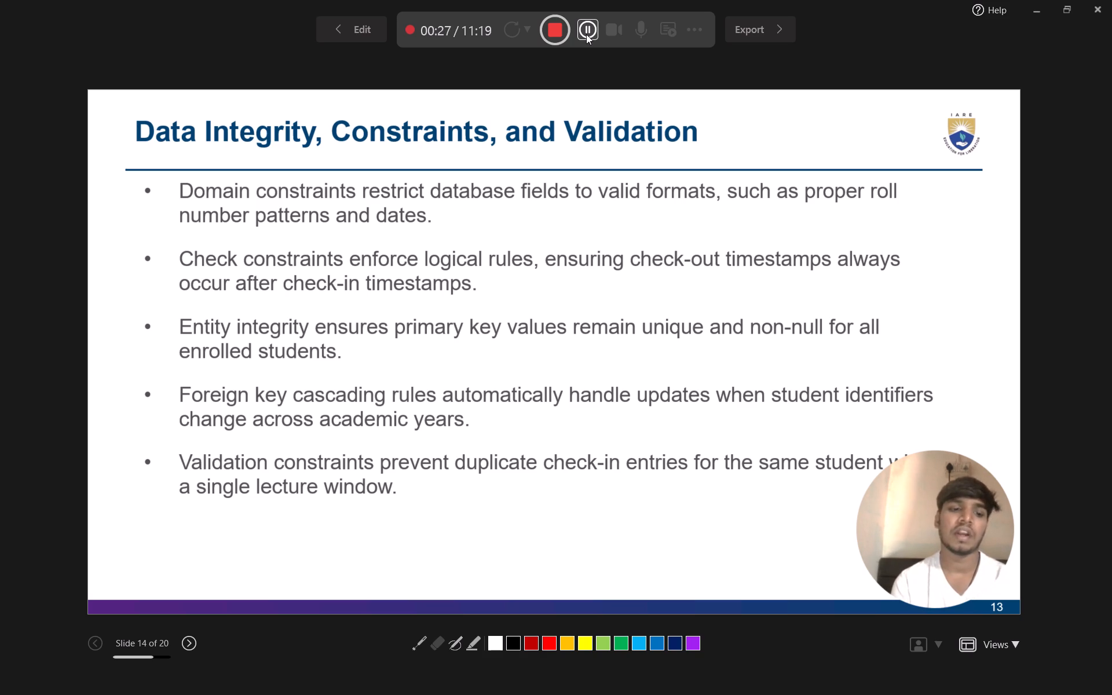
Continue the narrated recording from Data Integrity through Anomaly Detection and Data Cleaning, advancing to the Database Security, Access Control, and Privacy slide.
{"action": "key", "text": "Right"}
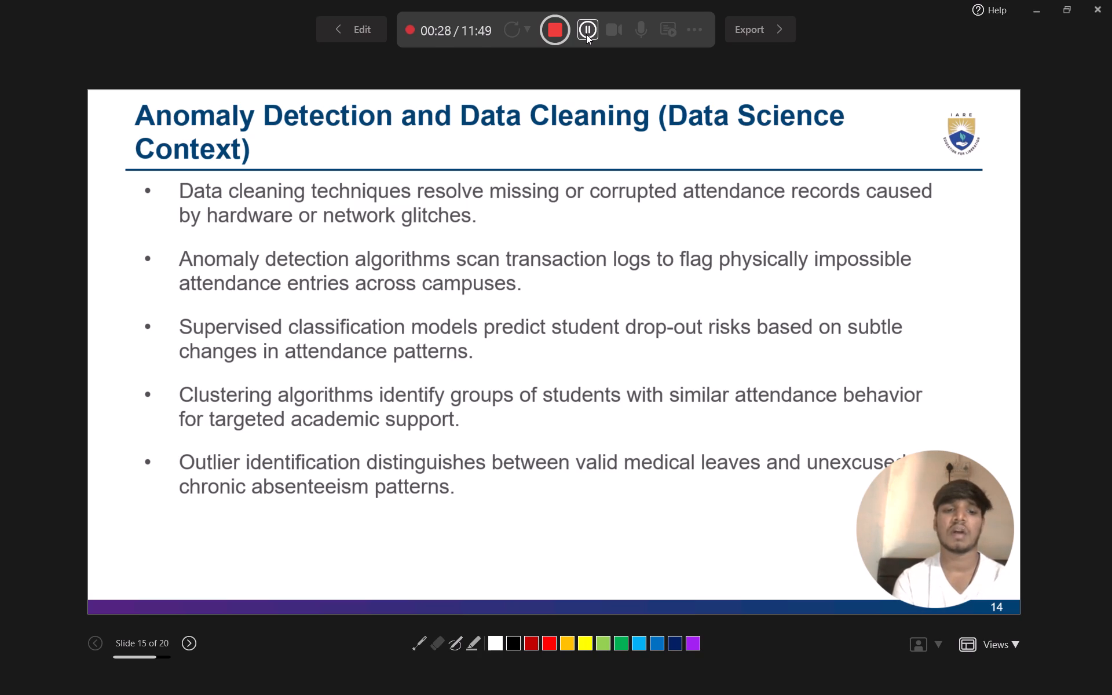
{"action": "key", "text": "Right"}
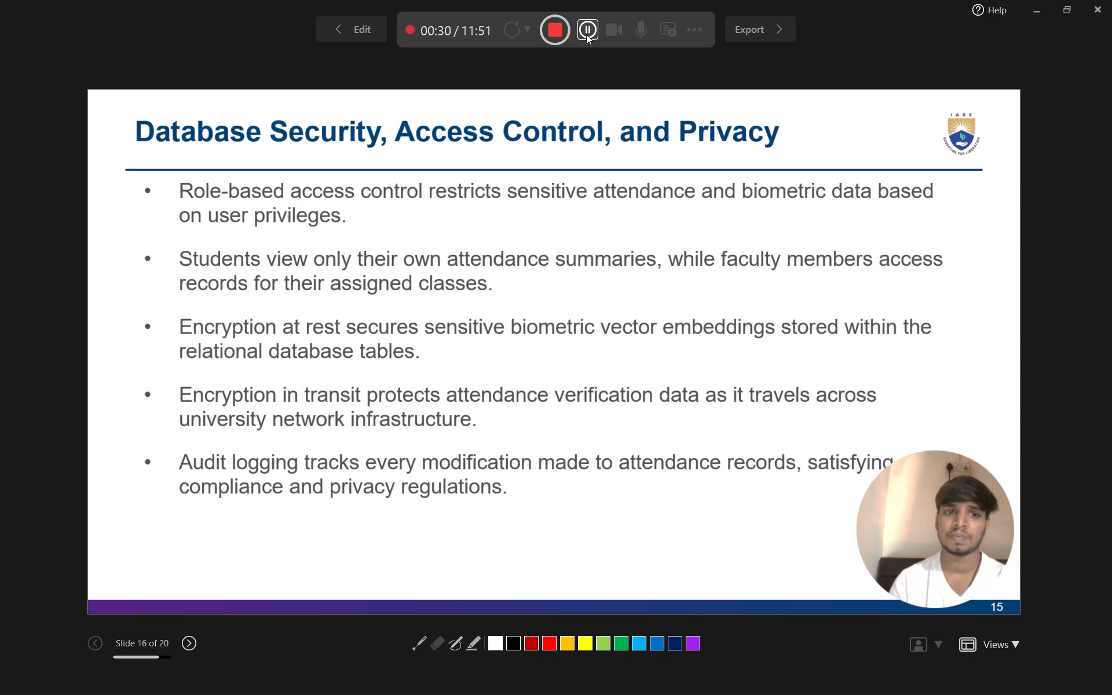
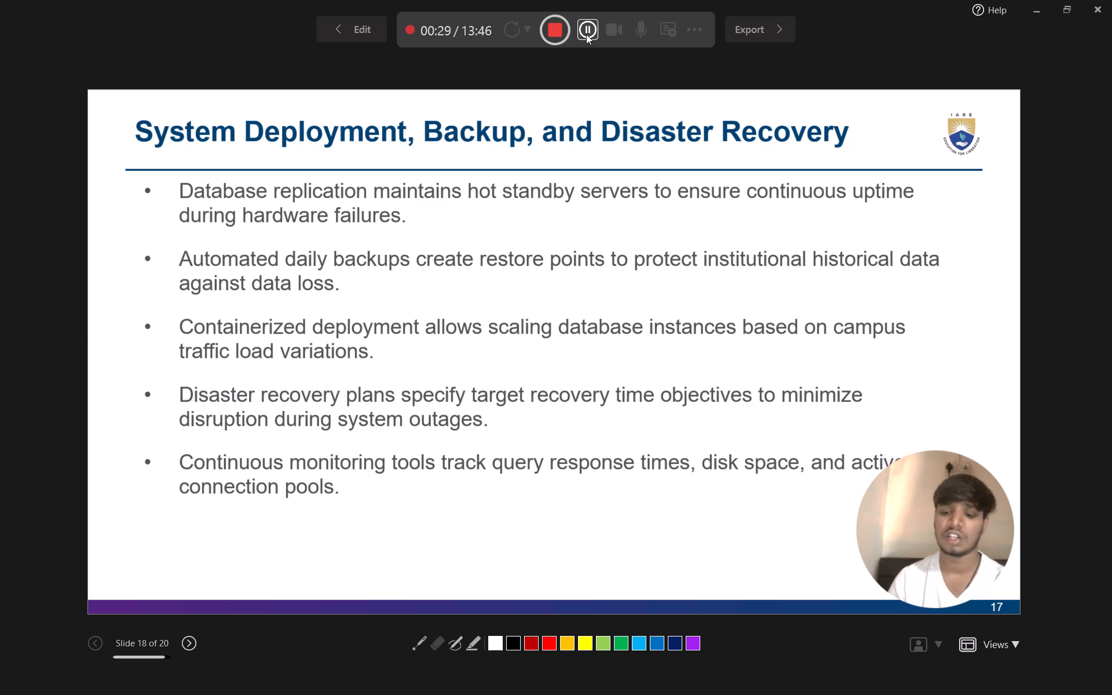
Continue the narrated recording by advancing from System Deployment, Backup, and Disaster Recovery to the Institute of Aeronautical Engineering case study slide.
{"action": "key", "text": "Right"}
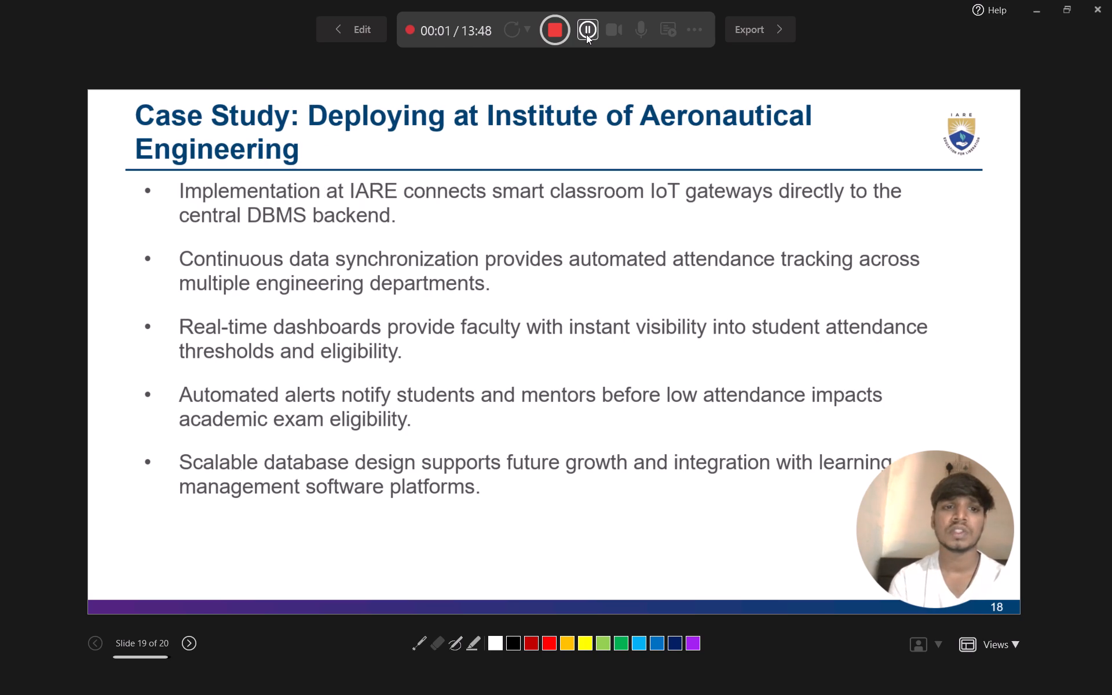
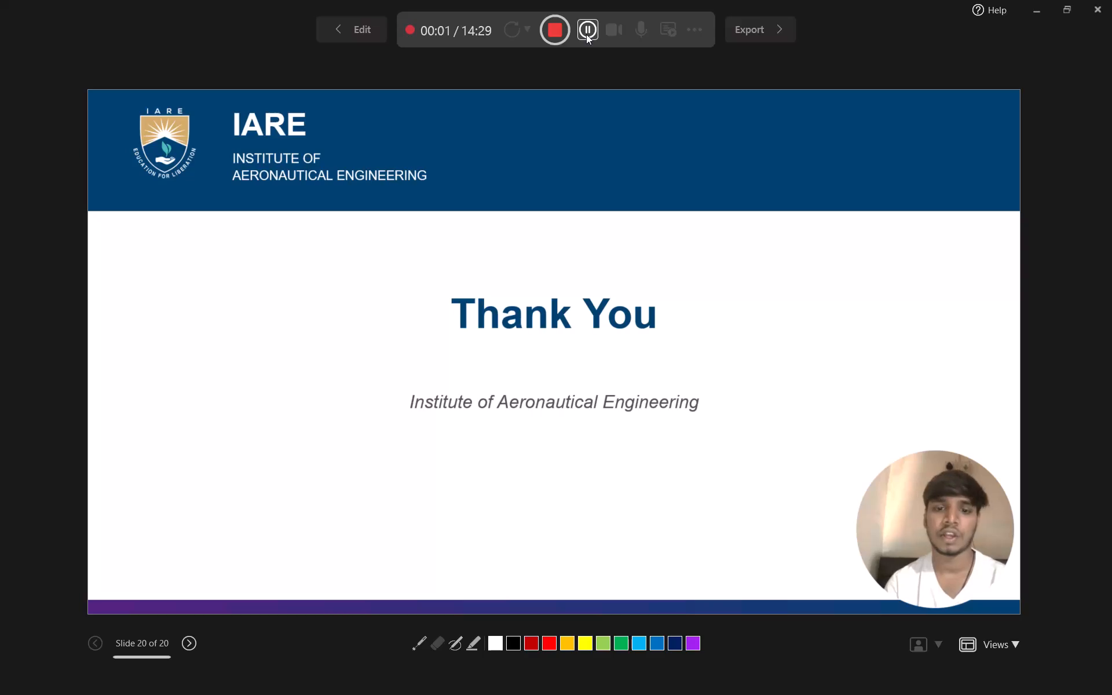
Pause and stop the narrated recording on the closing Thank You slide.
{"action": "left_click", "coordinate": [586, 34]}
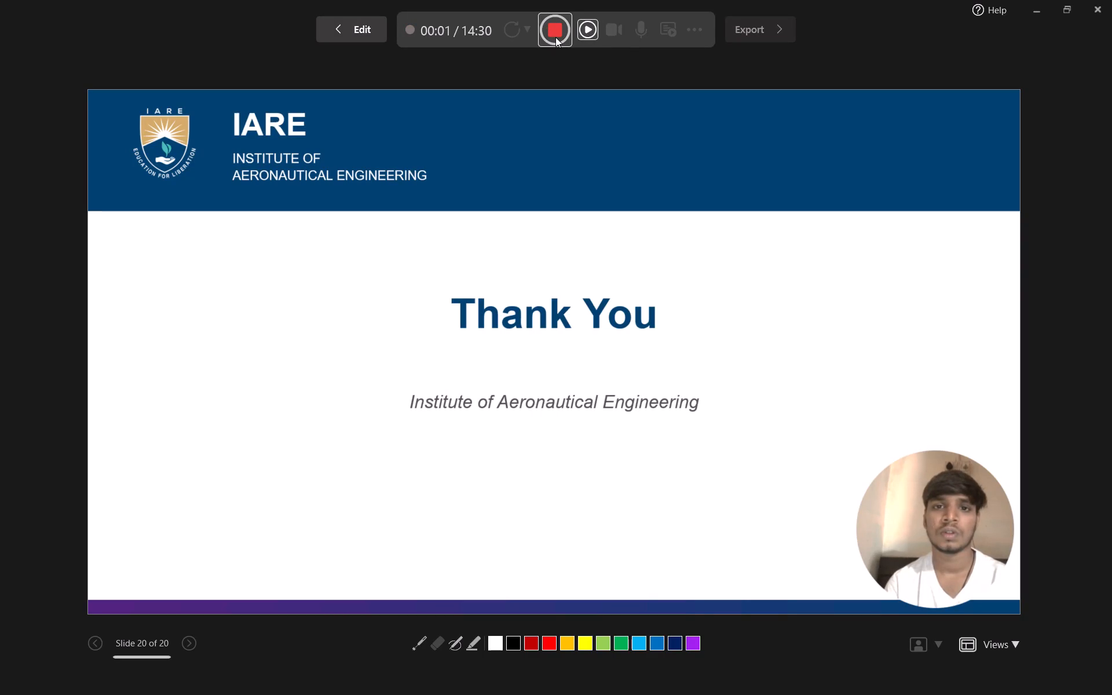
{"action": "left_click", "coordinate": [555, 37]}
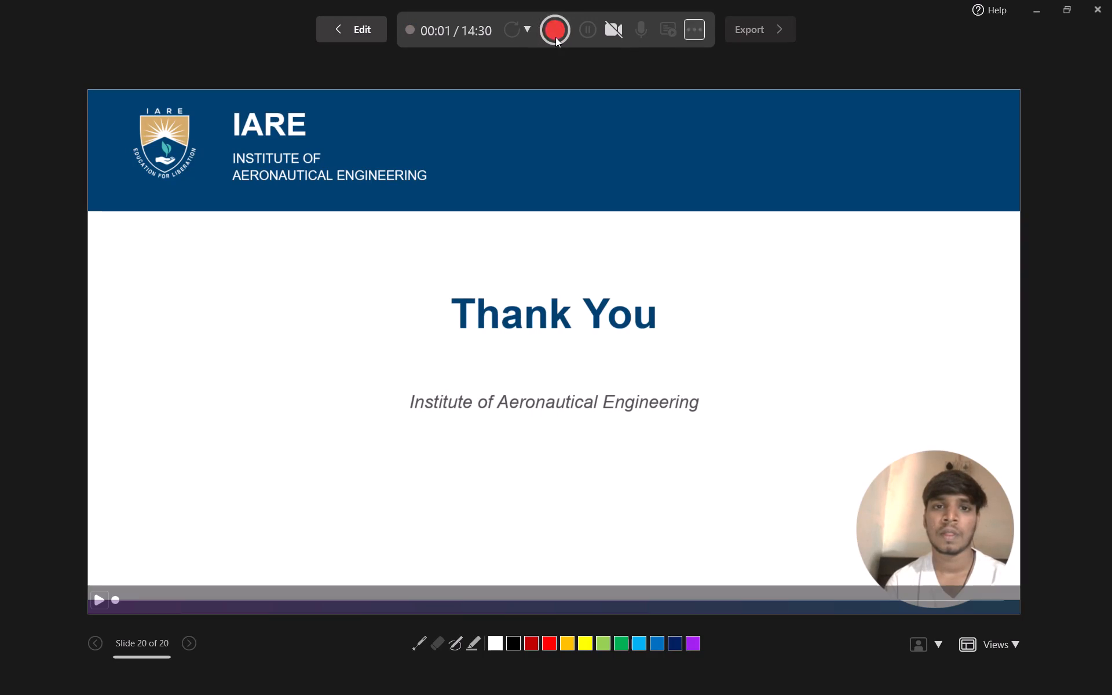
Open the video export page and name the video file "Intelligent Student veera AAT2 DBMS".
{"action": "left_click", "coordinate": [772, 23]}
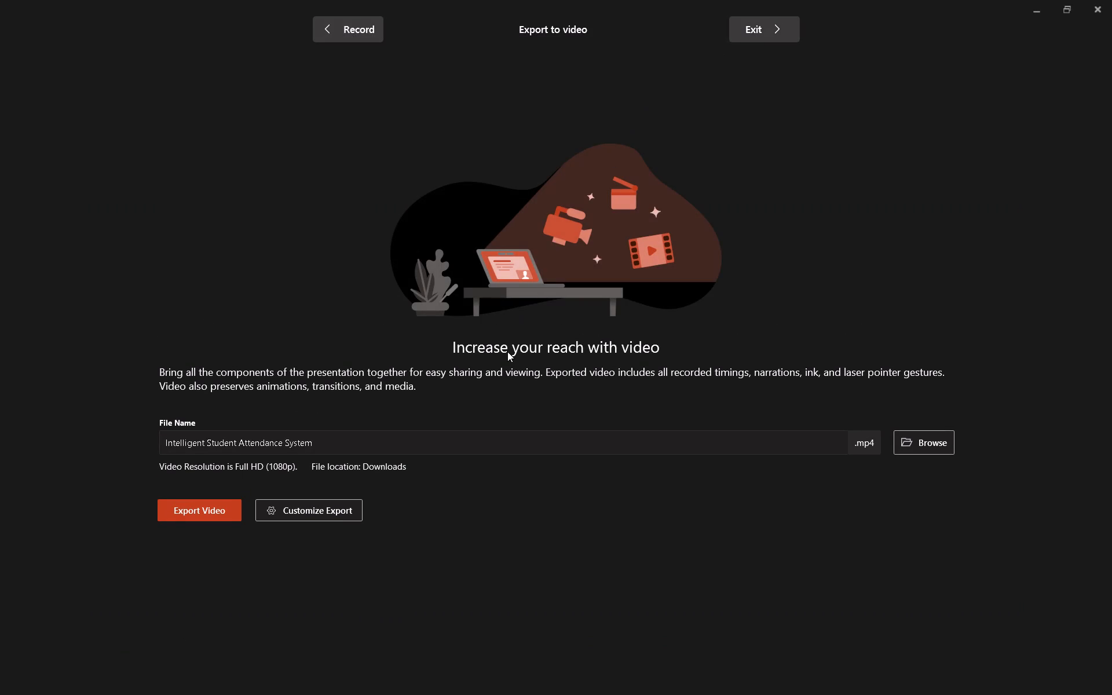
{"action": "left_click", "coordinate": [372, 438]}
{"action": "key", "text": "BackSpace"}
{"action": "key", "text": "BackSpace"}
{"action": "key", "text": "BackSpace"}
{"action": "key", "text": "BackSpace"}
{"action": "key", "text": "BackSpace"}
{"action": "key", "text": "BackSpace"}
{"action": "key", "text": "BackSpace"}
{"action": "key", "text": "BackSpace"}
{"action": "key", "text": "BackSpace"}
{"action": "key", "text": "BackSpace"}
{"action": "key", "text": "BackSpace"}
{"action": "key", "text": "BackSpace"}
{"action": "key", "text": "BackSpace"}
{"action": "key", "text": "BackSpace"}
{"action": "key", "text": "BackSpace"}
{"action": "key", "text": "BackSpace"}
{"action": "key", "text": "BackSpace"}
{"action": "key", "text": "BackSpace"}
{"action": "key", "text": "space"}
{"action": "type", "text": "veer"}
{"action": "key", "text": "a"}
{"action": "key", "text": "space"}
{"action": "key", "text": "a"}
{"action": "key", "text": "a"}
{"action": "type", "text": "T2"}
{"action": "key", "text": "space"}
{"action": "type", "text": "DBMS"}
Browse for a save location, choose the Downloads folder, and export the recording there as an MPEG-4 video.
{"action": "left_click", "coordinate": [932, 440]}
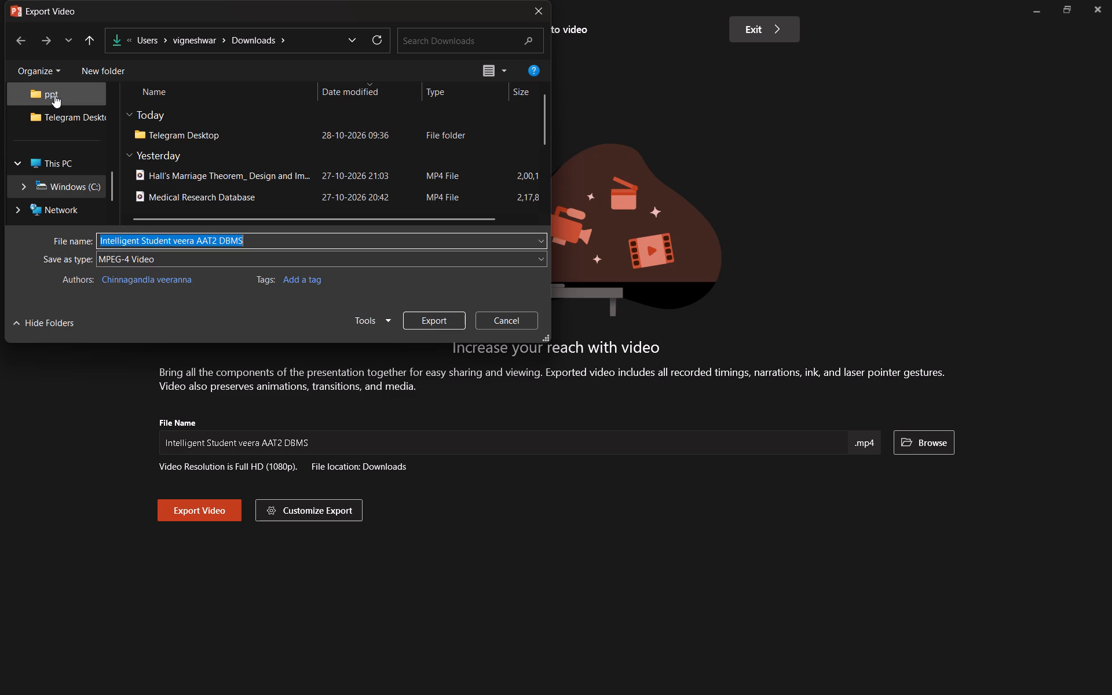
{"action": "scroll", "coordinate": [54, 95], "scroll_direction": "right", "scroll_amount": 2}
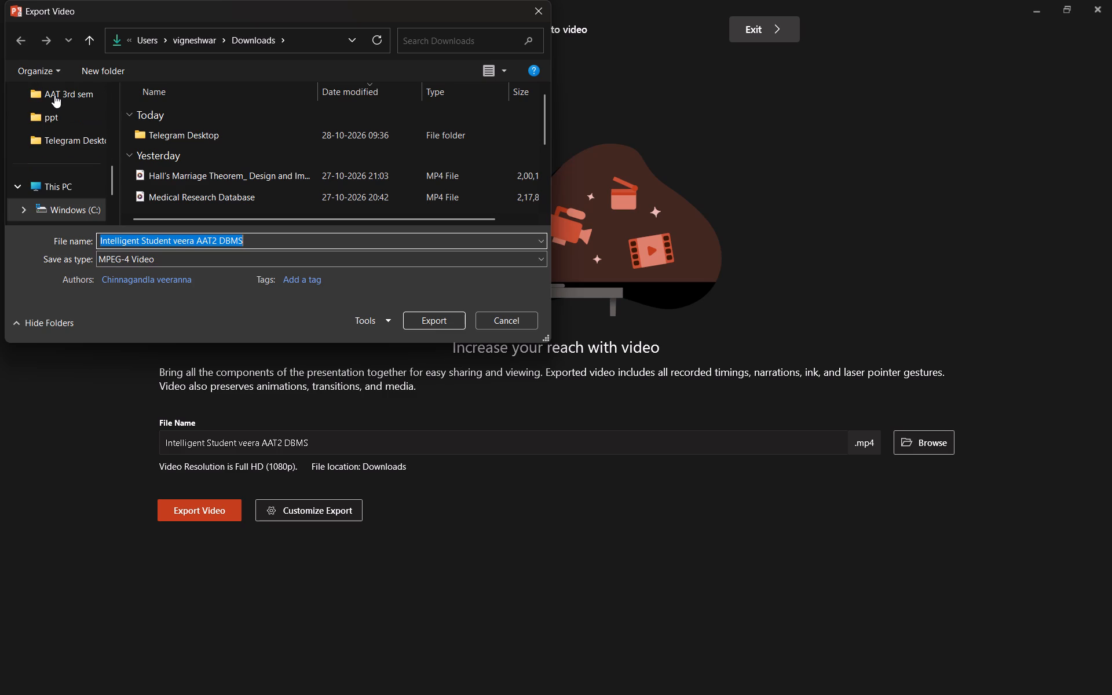
{"action": "scroll", "coordinate": [54, 95], "scroll_direction": "right", "scroll_amount": 2}
{"action": "scroll", "coordinate": [54, 95], "scroll_direction": "up", "scroll_amount": 1}
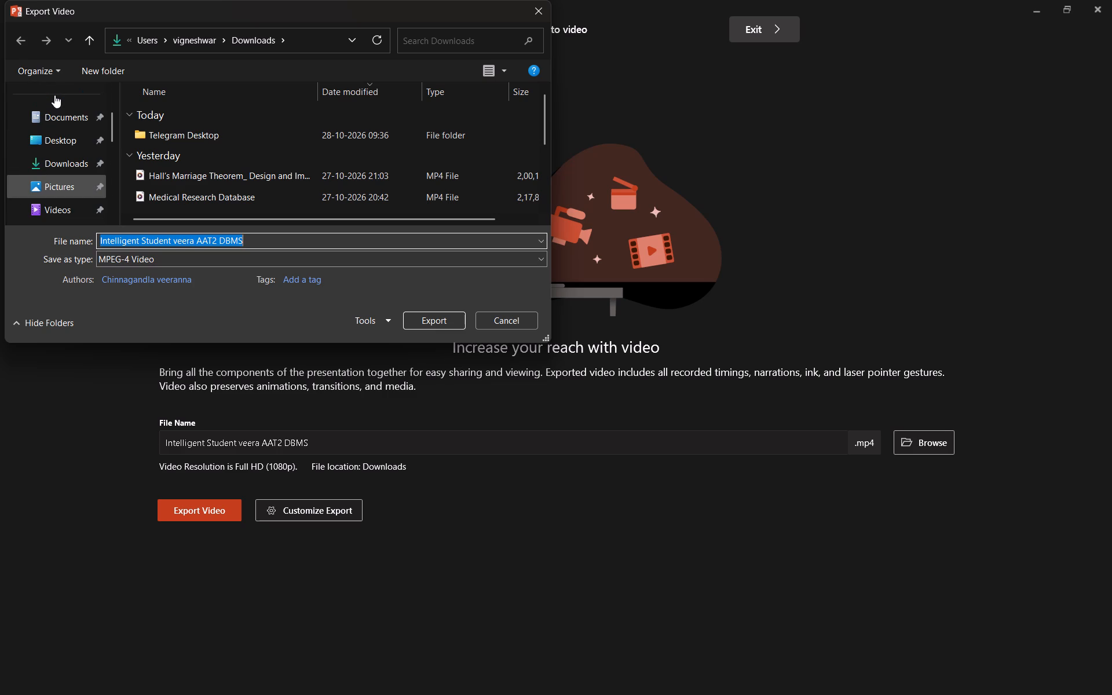
{"action": "scroll", "coordinate": [54, 95], "scroll_direction": "up", "scroll_amount": 1}
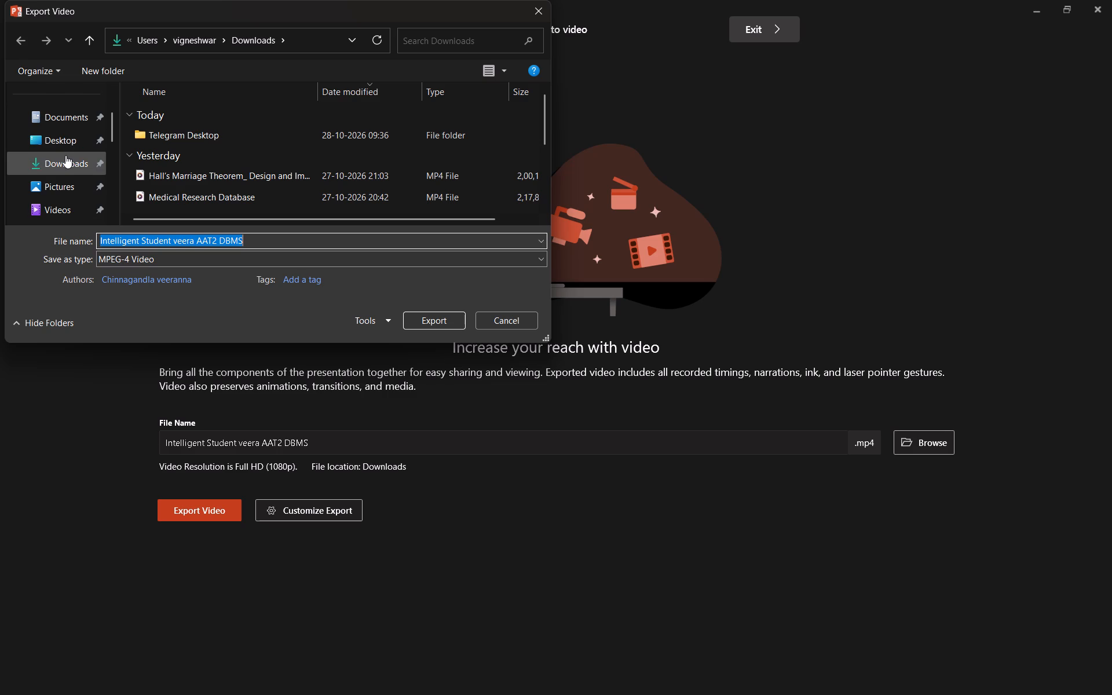
{"action": "left_click", "coordinate": [65, 155]}
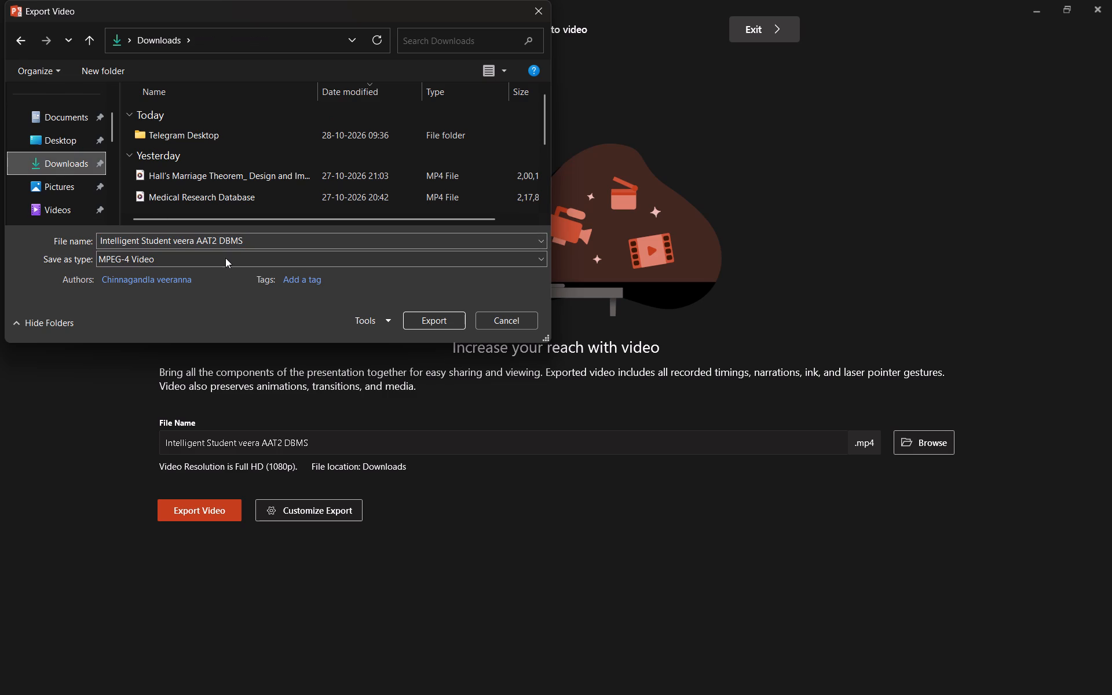
{"action": "left_click", "coordinate": [437, 320]}
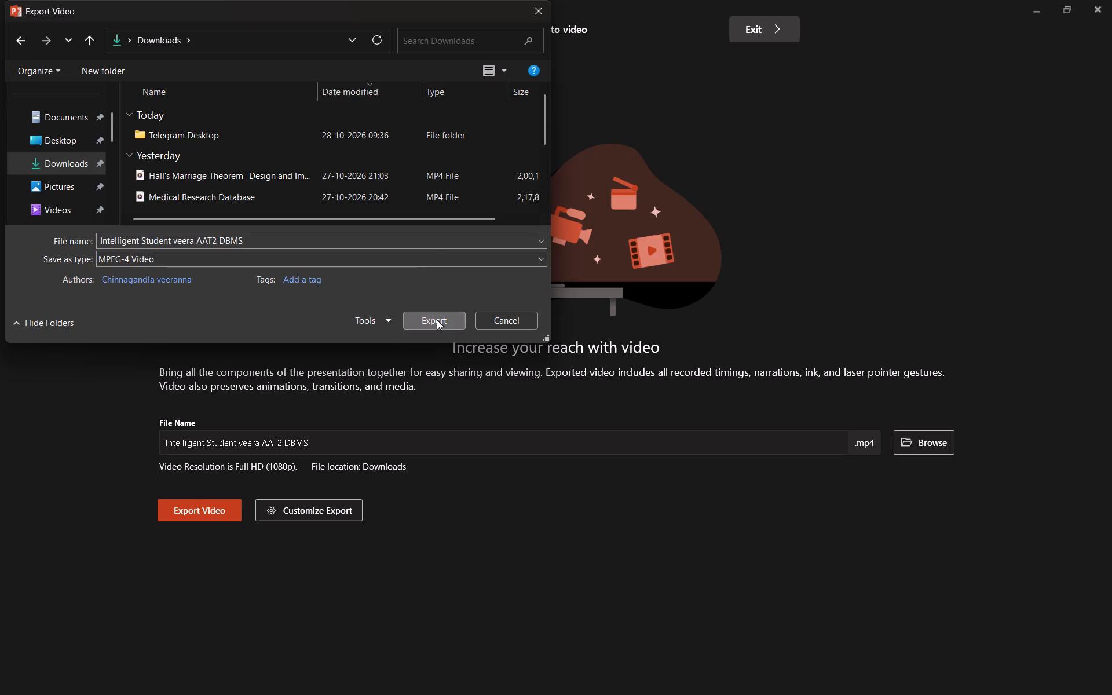